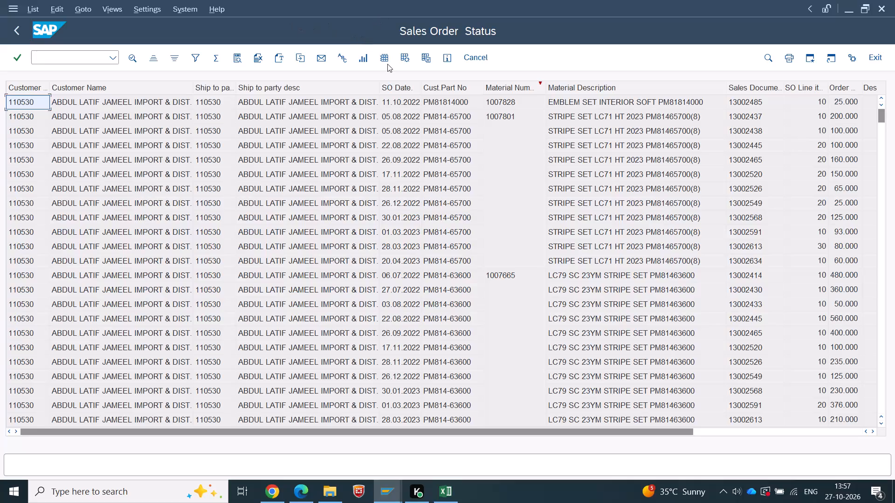
Apply the saved layout /IRFAN, described as EXPORT ZSOSTATUS, to the sales order status list.
{"action": "left_click", "coordinate": [410, 58]}
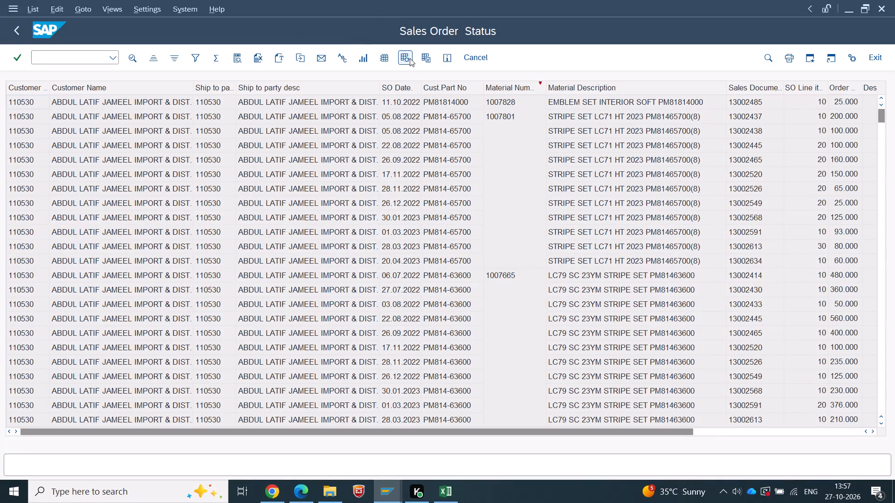
{"action": "scroll", "coordinate": [134, 258], "scroll_direction": "down", "scroll_amount": 1}
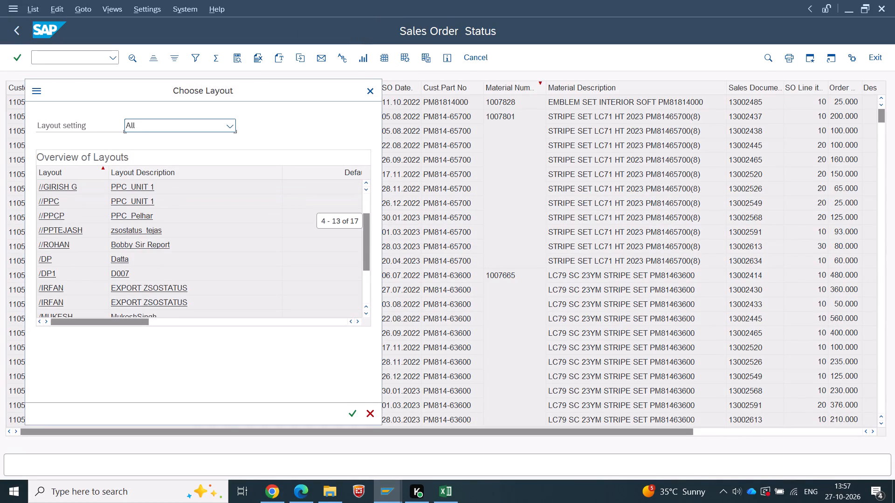
{"action": "left_click", "coordinate": [122, 285]}
Sort the sales order list by SO Date in descending order and widen that column to fit the full dates.
{"action": "left_click", "coordinate": [78, 83]}
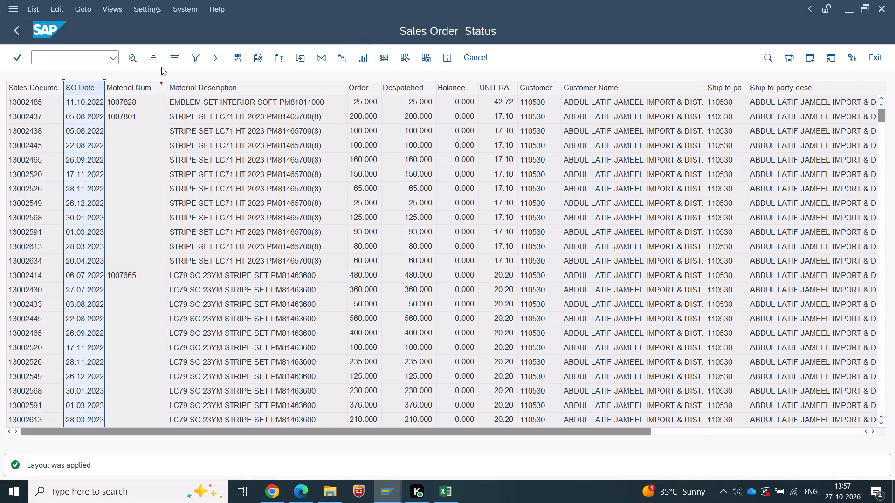
{"action": "left_click", "coordinate": [175, 59]}
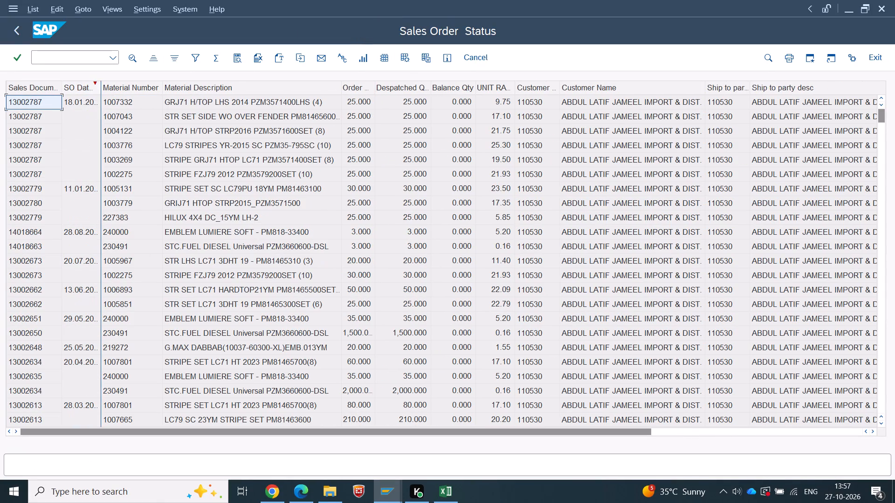
{"action": "left_click_drag", "start_coordinate": [101, 84], "coordinate": [178, 84]}
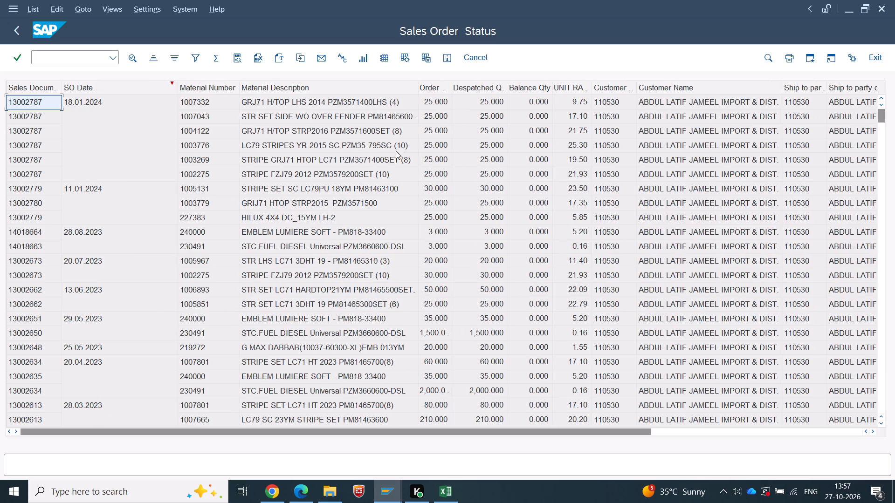
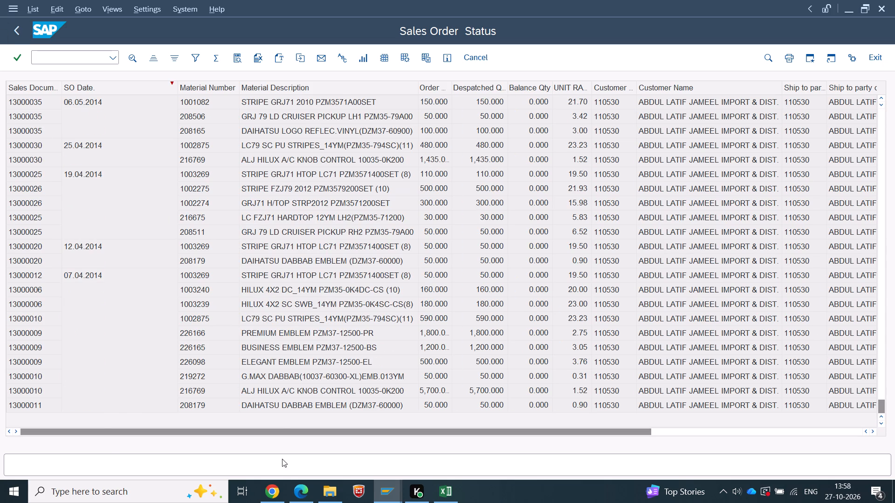
Switch to File Explorer and open the Irfan folder under OneDrive - NAXNOVA.
{"action": "left_click", "coordinate": [326, 494]}
{"action": "left_click", "coordinate": [37, 277]}
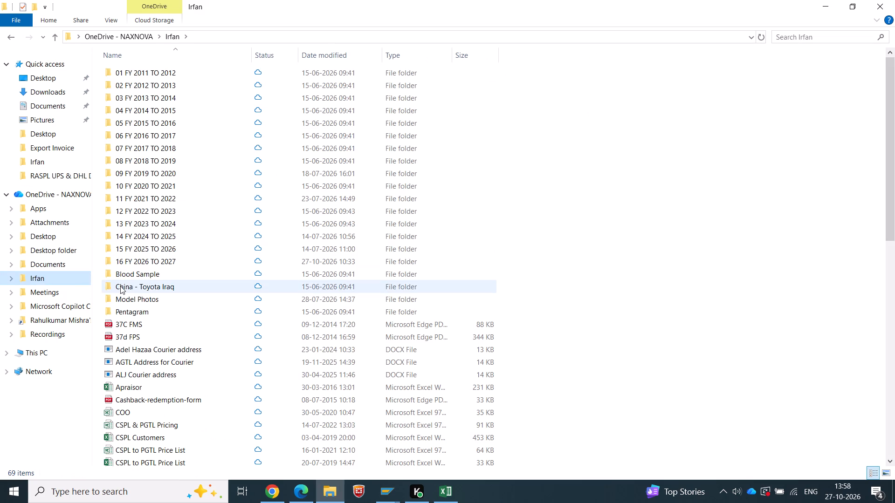
Open the INVOICE 2011-12 folder inside the 01 FY 2011 TO 2012 folder.
{"action": "scroll", "coordinate": [155, 184], "scroll_direction": "up", "scroll_amount": 3}
{"action": "double_click", "coordinate": [158, 73]}
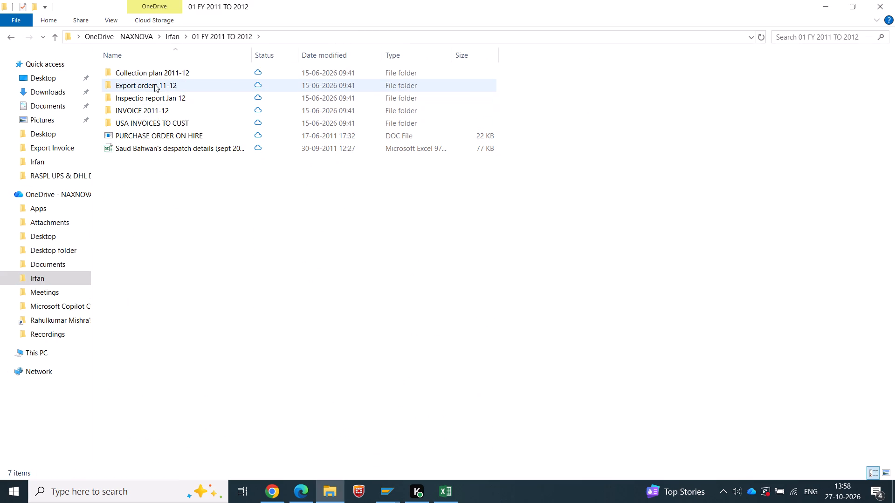
{"action": "double_click", "coordinate": [147, 112]}
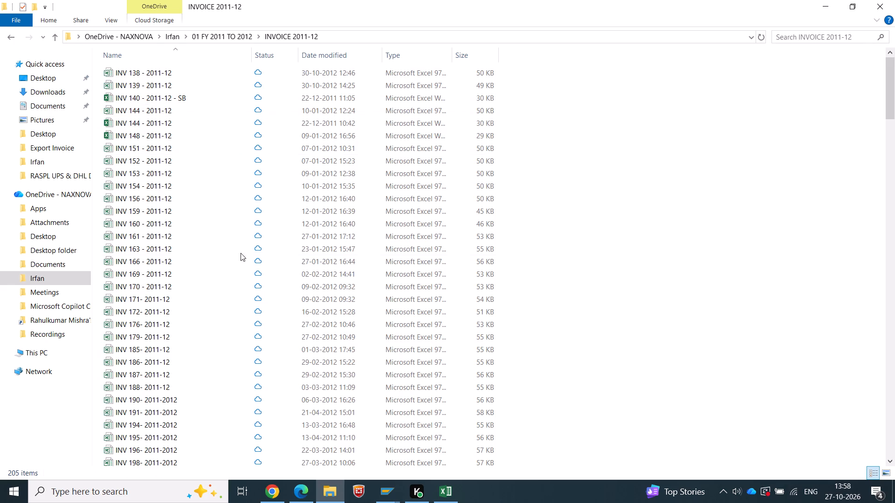
Search the INVOICE 2011-12 folder for "abdul", and return to the full file list.
{"action": "scroll", "coordinate": [243, 279], "scroll_direction": "down", "scroll_amount": 10}
{"action": "scroll", "coordinate": [233, 259], "scroll_direction": "up", "scroll_amount": 16}
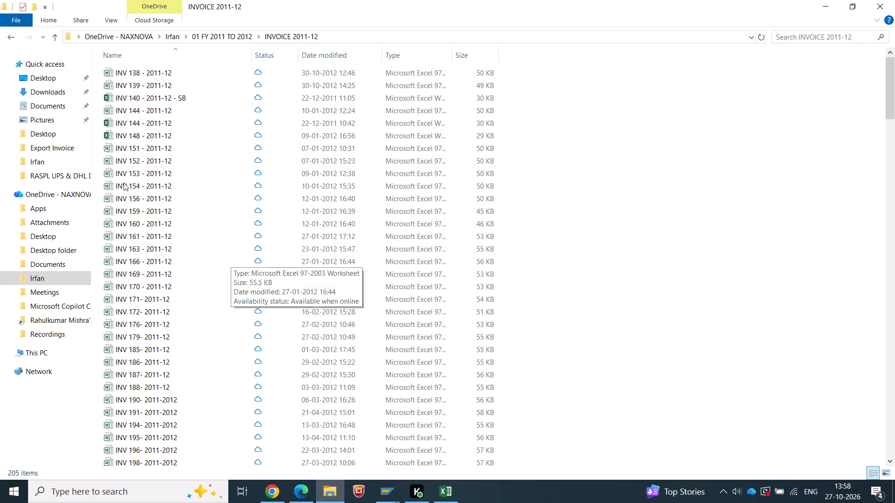
{"action": "left_click", "coordinate": [803, 33]}
{"action": "type", "text": "abdu"}
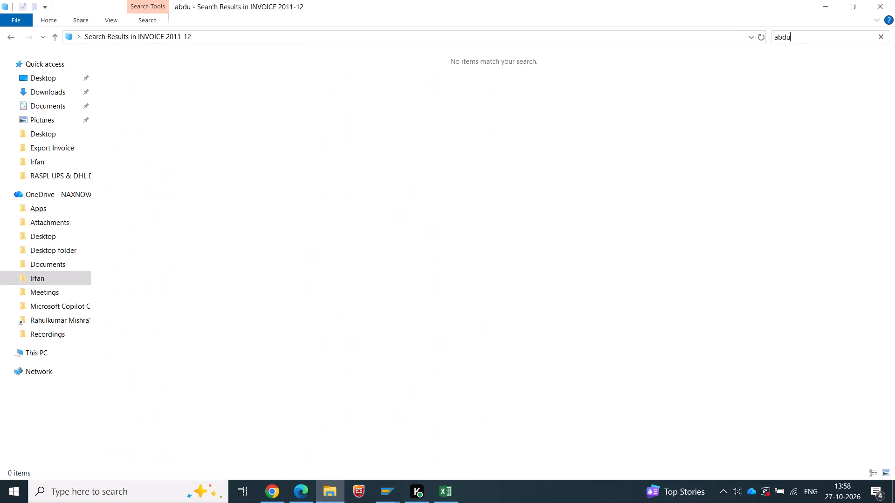
{"action": "key", "text": "l"}
{"action": "left_click", "coordinate": [7, 35]}
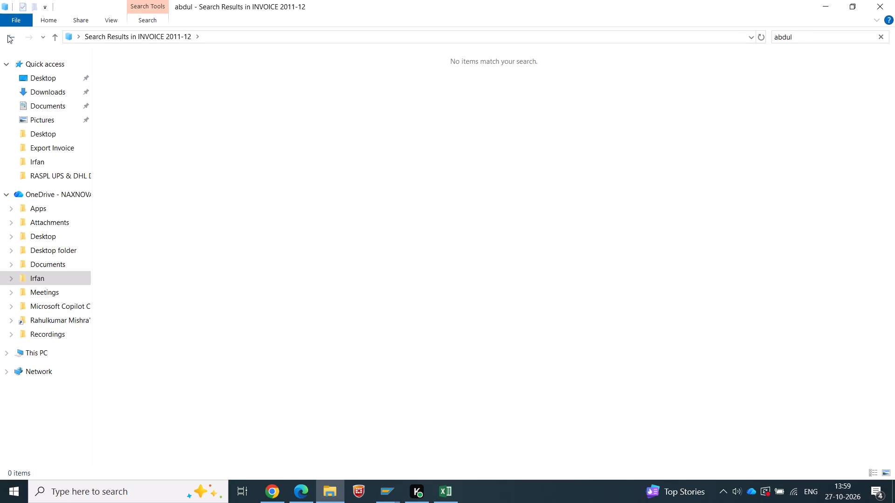
Open the INV 138 - 2011-12 workbook, check its packing list header, and close it without saving.
{"action": "double_click", "coordinate": [139, 77]}
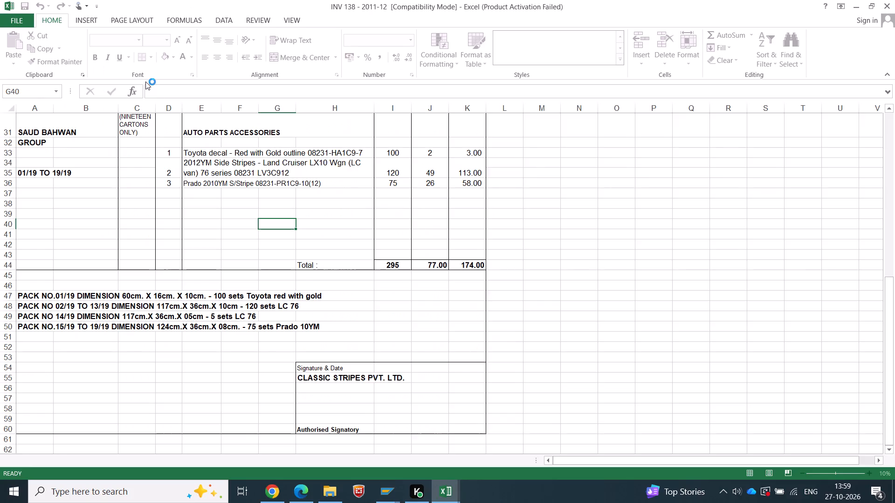
{"action": "scroll", "coordinate": [190, 192], "scroll_direction": "up", "scroll_amount": 13}
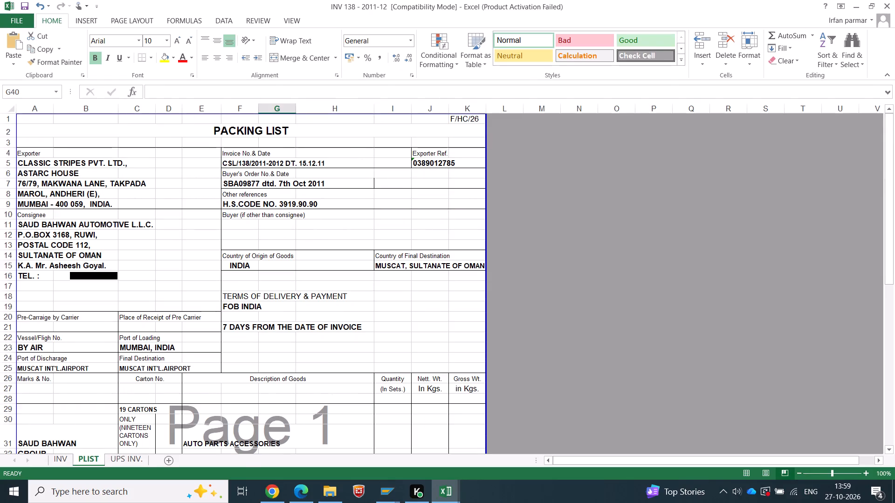
{"action": "left_click", "coordinate": [890, 7]}
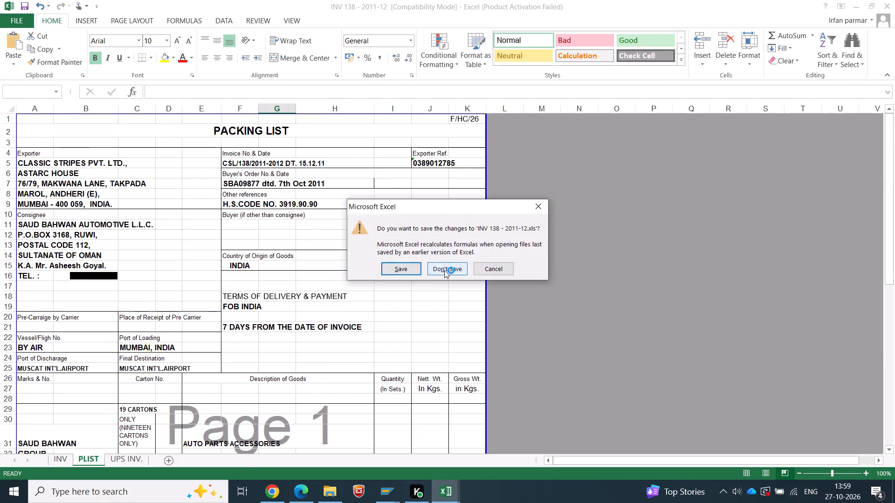
{"action": "left_click", "coordinate": [444, 270]}
Return to the invoice folder, open INV 139 - 2011-12 to check its consignee, and close it without saving.
{"action": "key", "text": "alt+Tab"}
{"action": "left_click", "coordinate": [125, 99]}
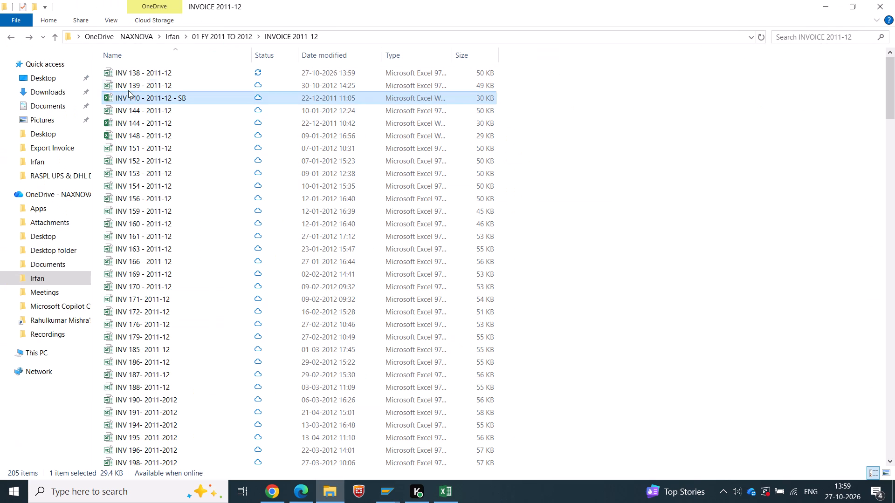
{"action": "double_click", "coordinate": [128, 90]}
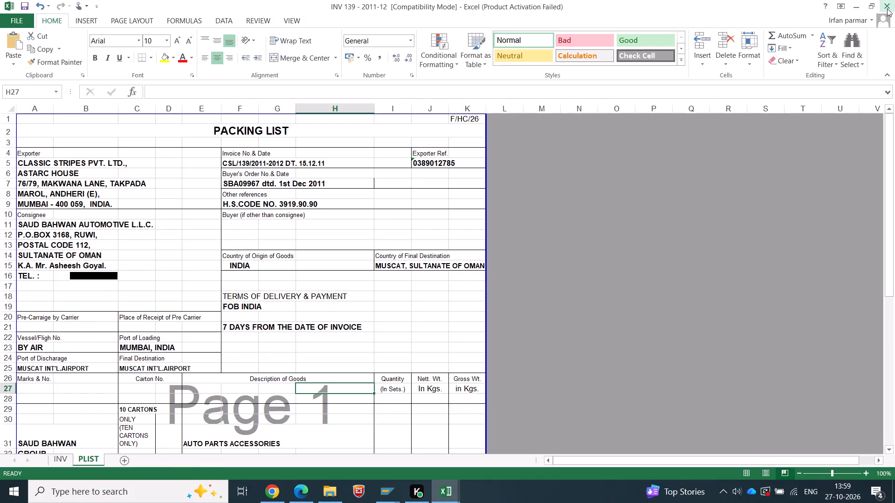
{"action": "left_click", "coordinate": [887, 8]}
{"action": "left_click", "coordinate": [449, 264]}
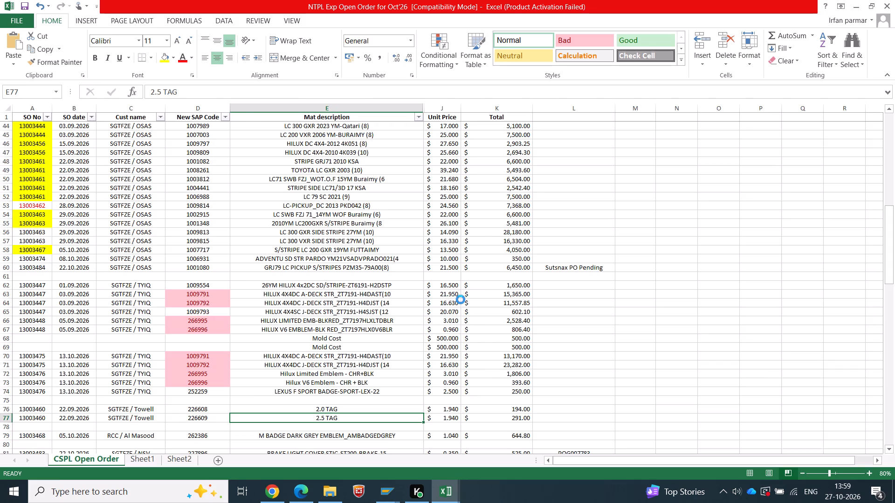
Return to the invoice folder, open the first INV 144 - 2011-12 file to check its consignee, and close it without saving.
{"action": "key", "text": "alt+Tab"}
{"action": "double_click", "coordinate": [136, 115]}
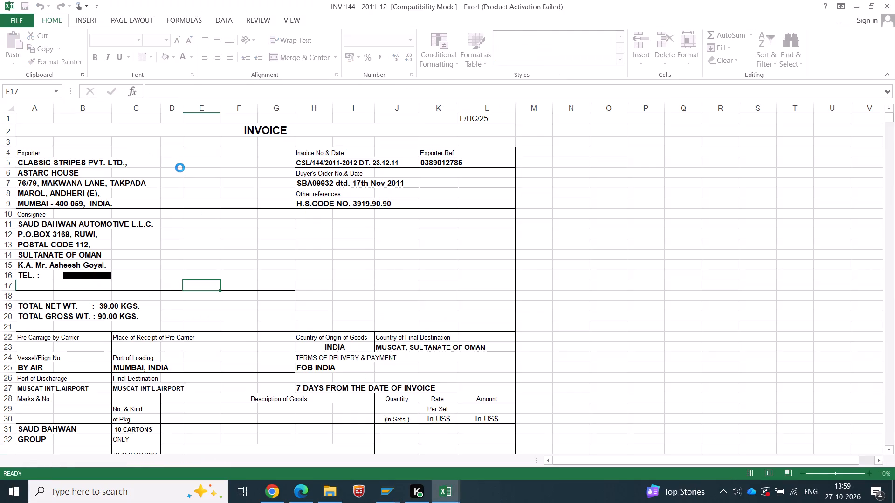
{"action": "left_click", "coordinate": [885, 6]}
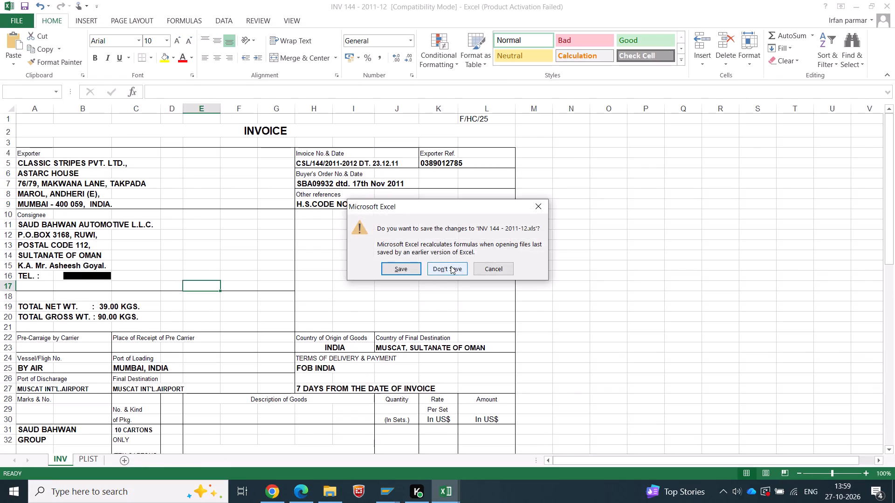
{"action": "left_click", "coordinate": [451, 266]}
Close the NTPL Exp Open Order for Oct'26 workbook without saving its changes.
{"action": "left_click", "coordinate": [894, 0]}
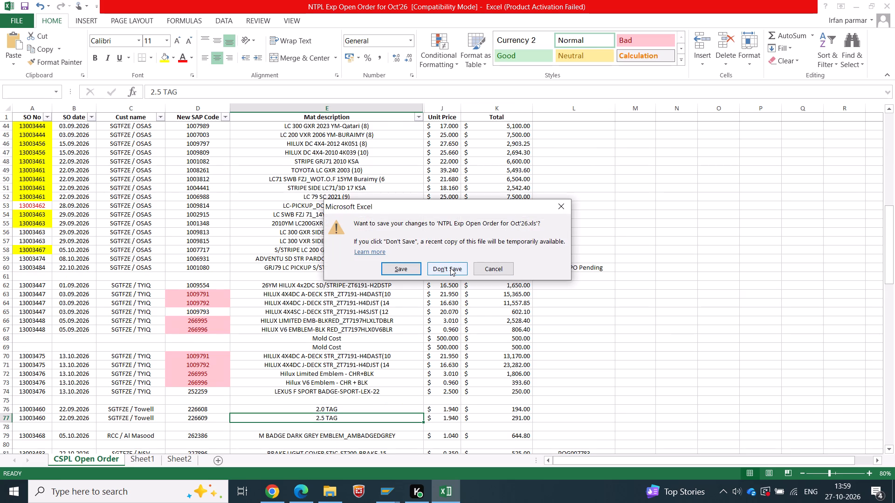
{"action": "left_click", "coordinate": [450, 268]}
{"action": "scroll", "coordinate": [305, 252], "scroll_direction": "down", "scroll_amount": 20}
{"action": "scroll", "coordinate": [305, 252], "scroll_direction": "down", "scroll_amount": 5}
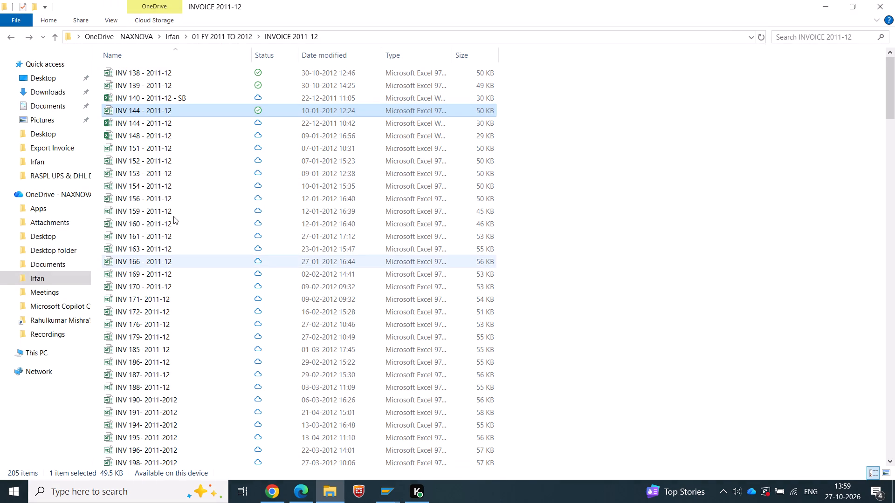
{"action": "scroll", "coordinate": [173, 216], "scroll_direction": "down", "scroll_amount": 3}
{"action": "scroll", "coordinate": [154, 187], "scroll_direction": "up", "scroll_amount": 13}
{"action": "scroll", "coordinate": [194, 175], "scroll_direction": "down", "scroll_amount": 11}
{"action": "scroll", "coordinate": [196, 139], "scroll_direction": "up", "scroll_amount": 20}
{"action": "scroll", "coordinate": [196, 139], "scroll_direction": "up", "scroll_amount": 18}
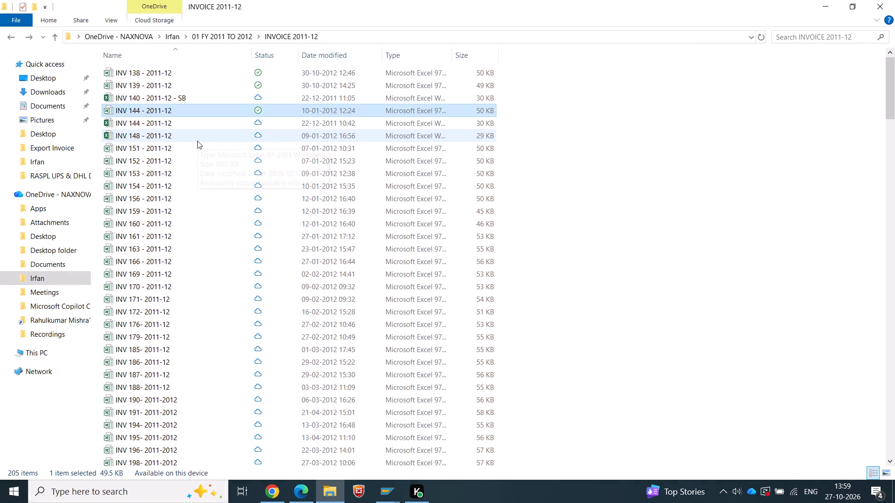
{"action": "scroll", "coordinate": [229, 152], "scroll_direction": "down", "scroll_amount": 9}
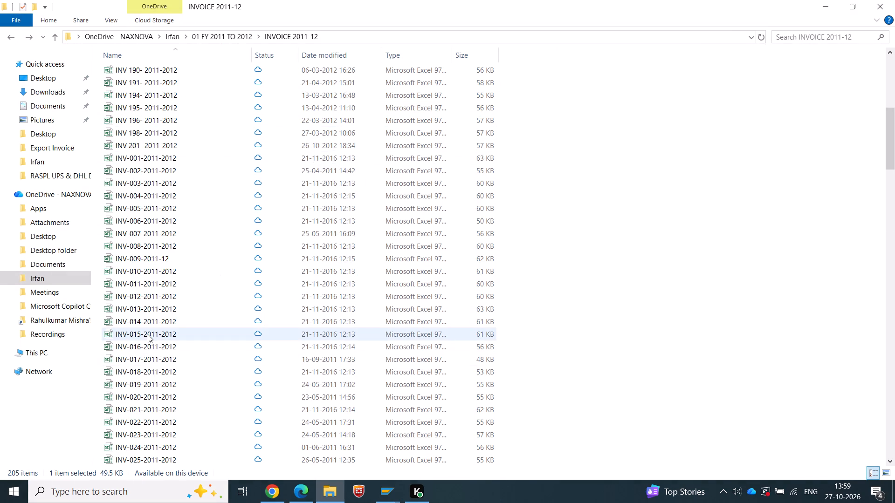
{"action": "double_click", "coordinate": [148, 334]}
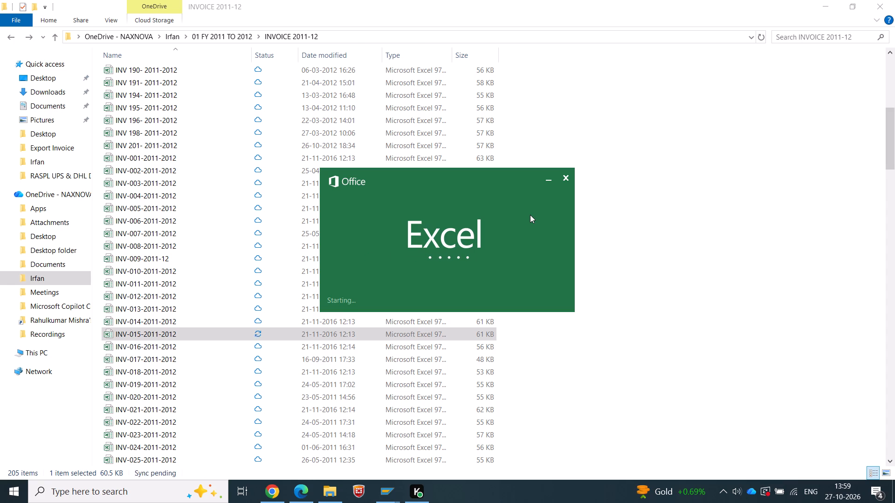
{"action": "scroll", "coordinate": [347, 170], "scroll_direction": "up", "scroll_amount": 20}
{"action": "scroll", "coordinate": [347, 170], "scroll_direction": "up", "scroll_amount": 1}
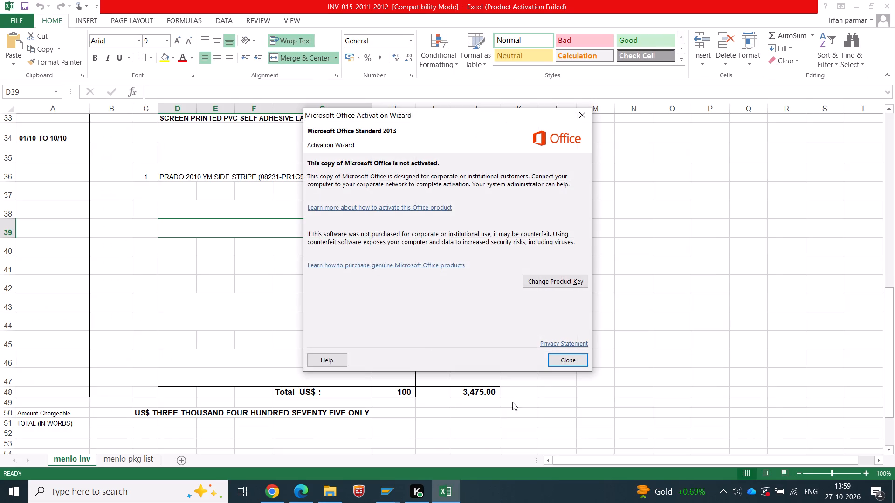
{"action": "left_click", "coordinate": [554, 360]}
{"action": "left_click", "coordinate": [351, 334]}
{"action": "scroll", "coordinate": [336, 288], "scroll_direction": "up", "scroll_amount": 15}
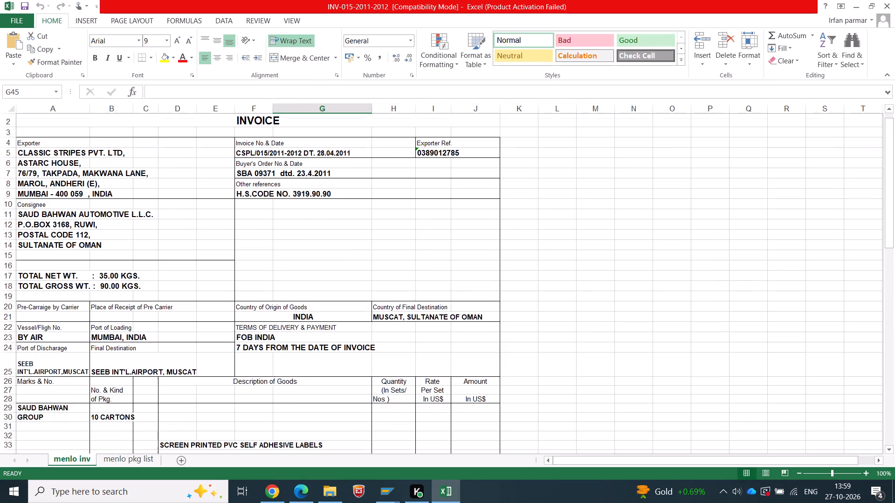
{"action": "scroll", "coordinate": [351, 237], "scroll_direction": "up", "scroll_amount": 2}
{"action": "left_click", "coordinate": [889, 11]}
{"action": "left_click", "coordinate": [456, 272]}
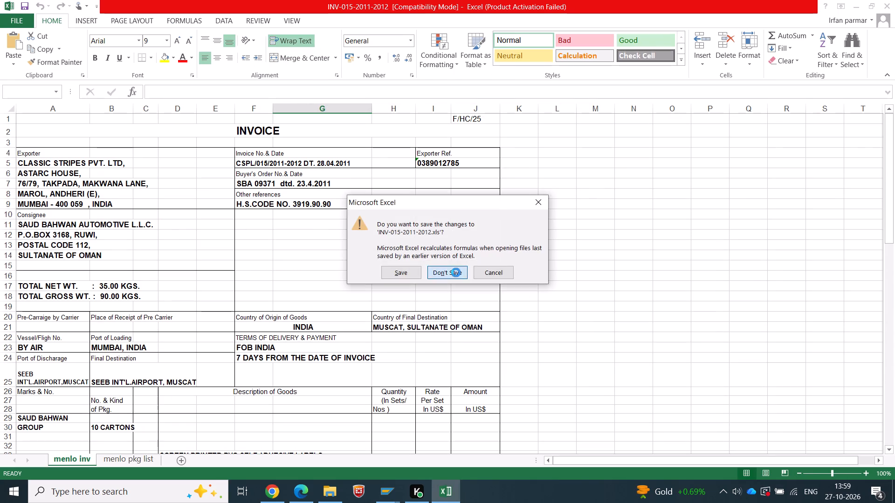
Search the INVOICE 2011-12 folder for "Abdul", and clear the search to return to the file list.
{"action": "left_click", "coordinate": [801, 41]}
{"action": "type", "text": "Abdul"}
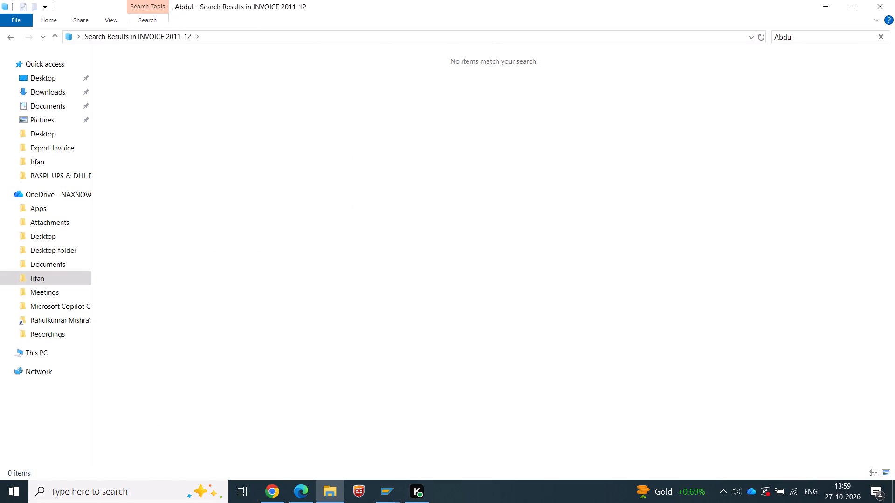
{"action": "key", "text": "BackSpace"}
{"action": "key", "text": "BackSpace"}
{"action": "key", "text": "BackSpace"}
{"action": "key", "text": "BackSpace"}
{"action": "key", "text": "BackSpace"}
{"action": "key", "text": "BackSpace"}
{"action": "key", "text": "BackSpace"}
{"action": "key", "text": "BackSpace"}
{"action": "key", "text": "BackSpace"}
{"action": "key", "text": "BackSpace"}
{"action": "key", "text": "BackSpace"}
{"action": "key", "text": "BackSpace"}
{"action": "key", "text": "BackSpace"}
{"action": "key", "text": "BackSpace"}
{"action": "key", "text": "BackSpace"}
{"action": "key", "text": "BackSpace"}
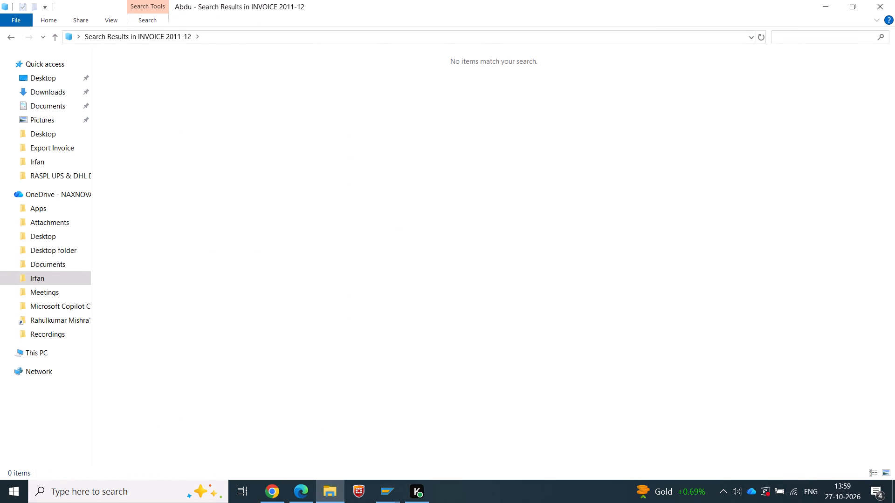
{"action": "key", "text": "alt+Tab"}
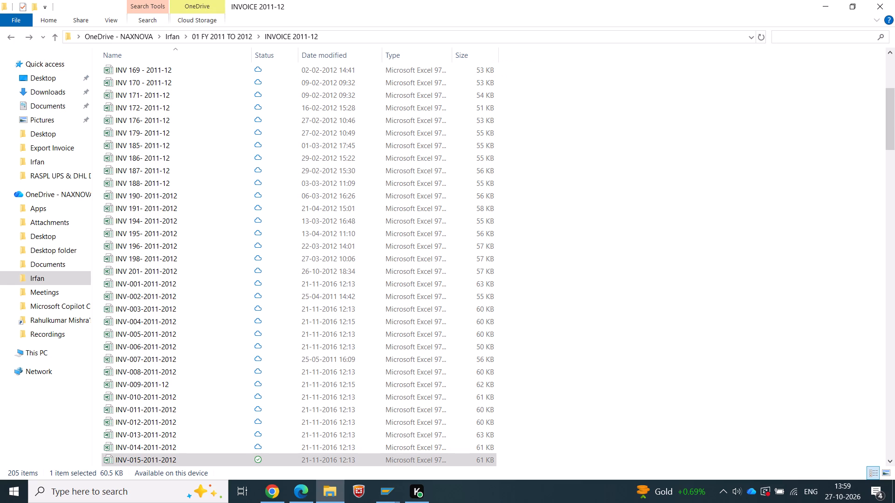
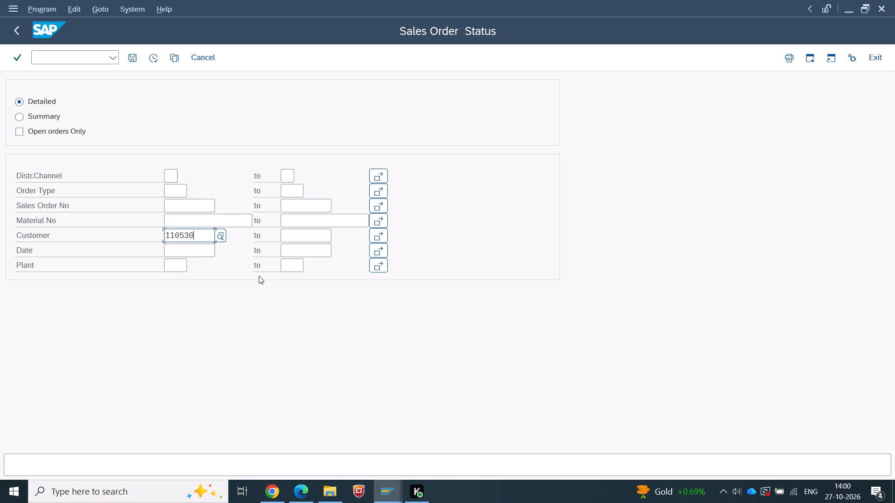
Open the customer number search help for the Customer criterion of the Sales Order Status report.
{"action": "key", "text": "F4"}
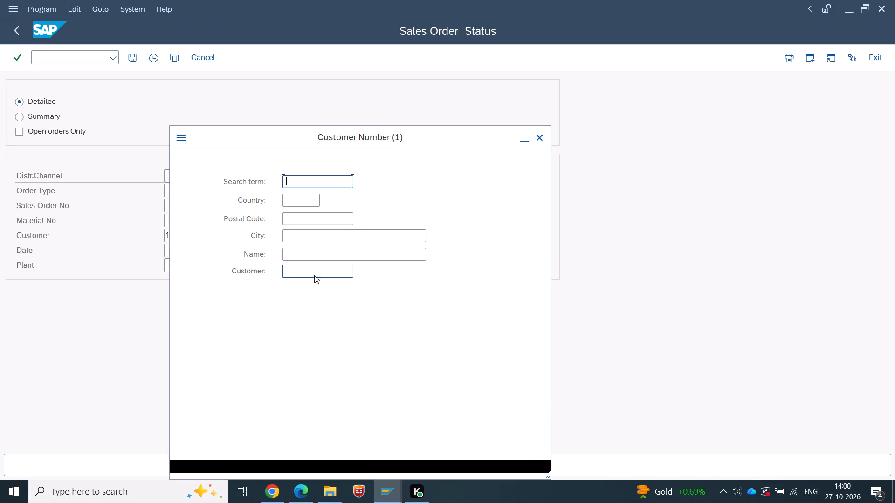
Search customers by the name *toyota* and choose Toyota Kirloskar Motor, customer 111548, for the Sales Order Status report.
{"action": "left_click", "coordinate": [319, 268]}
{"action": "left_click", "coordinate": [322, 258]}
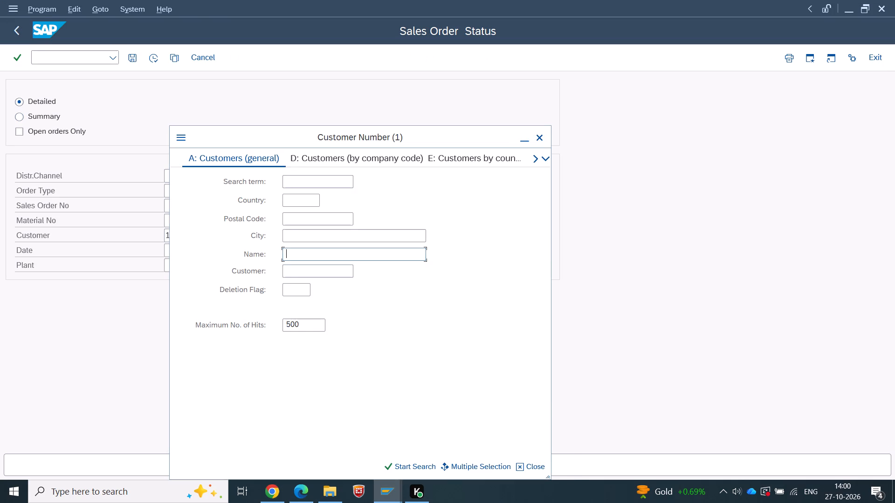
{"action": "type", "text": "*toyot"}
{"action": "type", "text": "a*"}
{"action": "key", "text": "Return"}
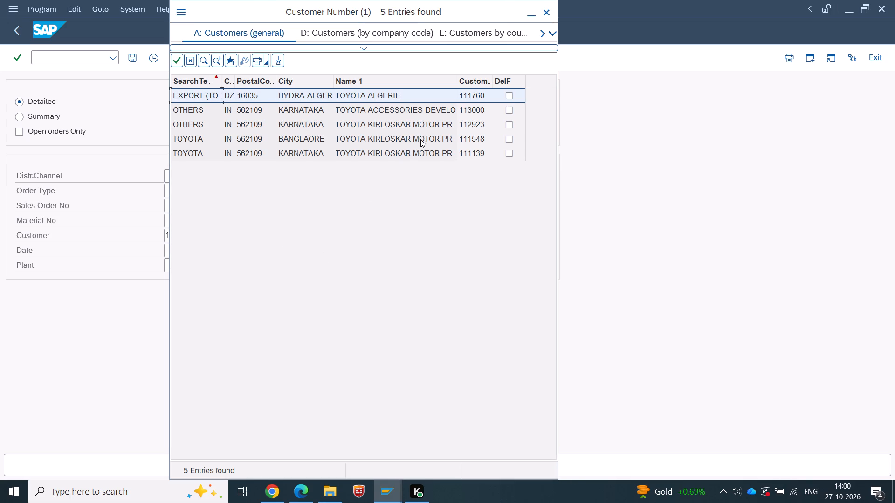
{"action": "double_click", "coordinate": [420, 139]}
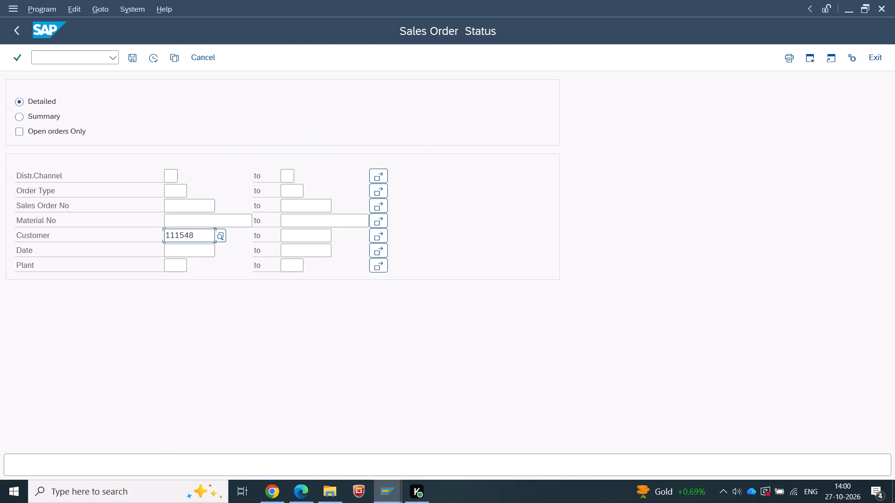
Set the report's date range from 01.04.2026 to 27.10.2026.
{"action": "left_click", "coordinate": [194, 249]}
{"action": "type", "text": "01.04.2026"}
{"action": "key", "text": "Tab"}
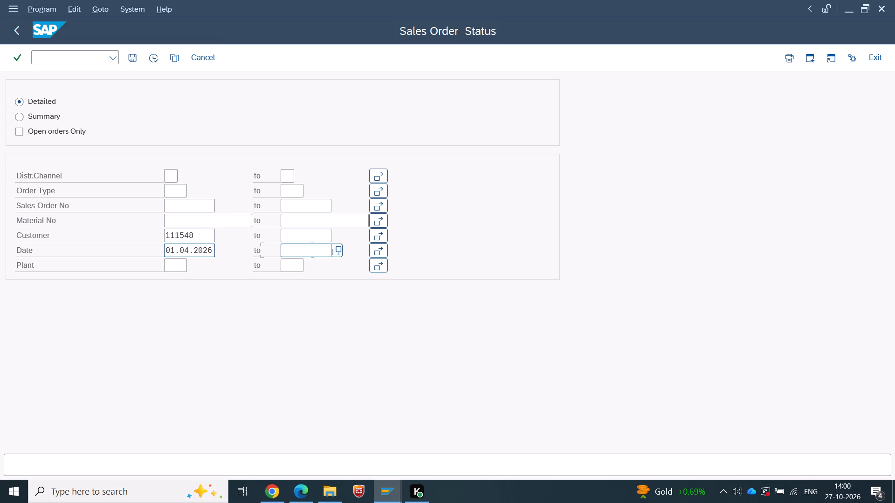
{"action": "type", "text": "27.10.2026"}
Replace the report's customer by searching for the name *toyota* again and choosing the Toyota Accessories entry, customer 113000.
{"action": "left_click_drag", "start_coordinate": [203, 240], "coordinate": [110, 235]}
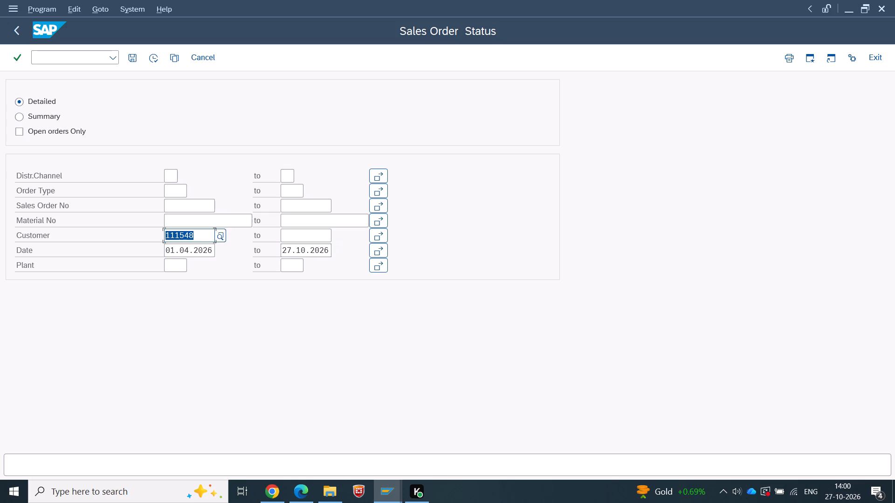
{"action": "key", "text": "F4"}
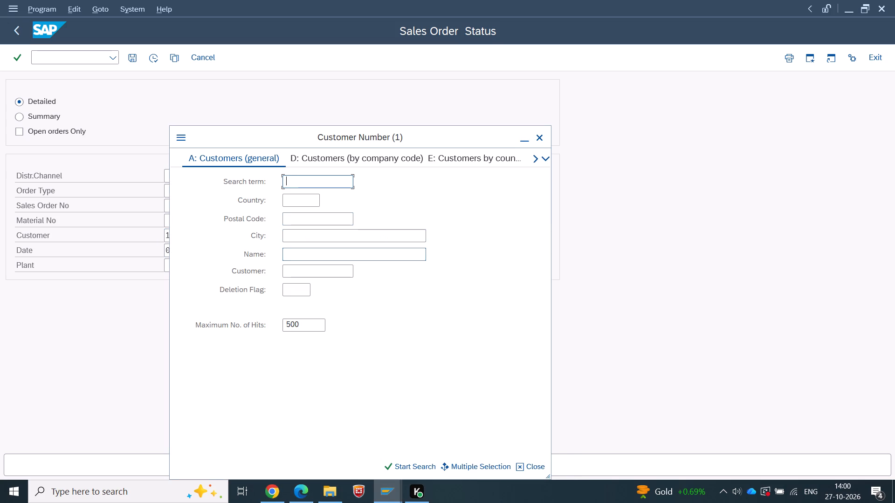
{"action": "left_click", "coordinate": [314, 250]}
{"action": "type", "text": "*toyota*"}
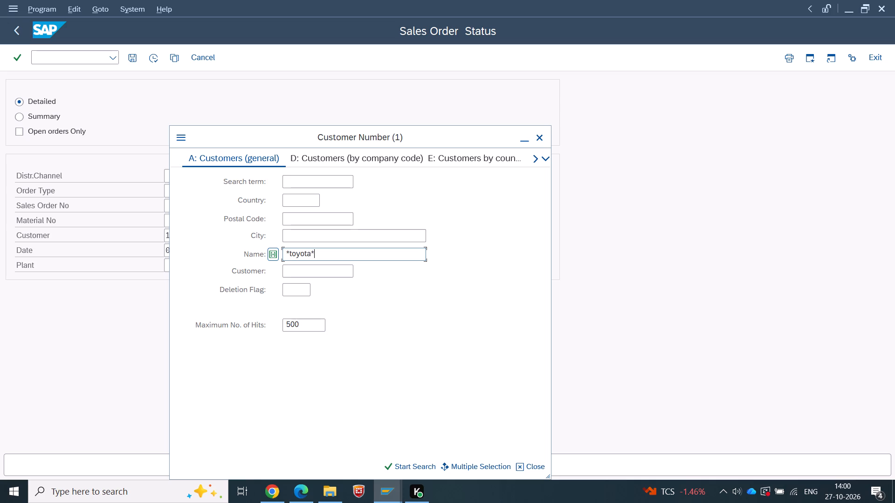
{"action": "key", "text": "Return"}
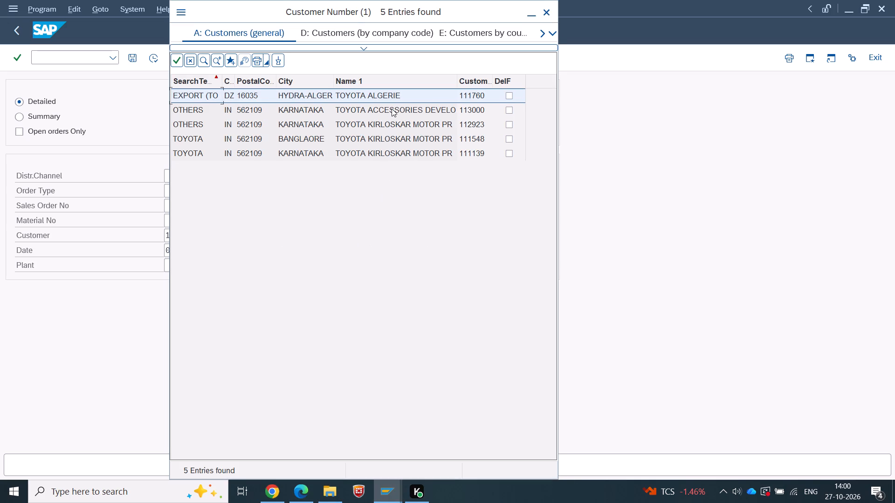
{"action": "double_click", "coordinate": [392, 109]}
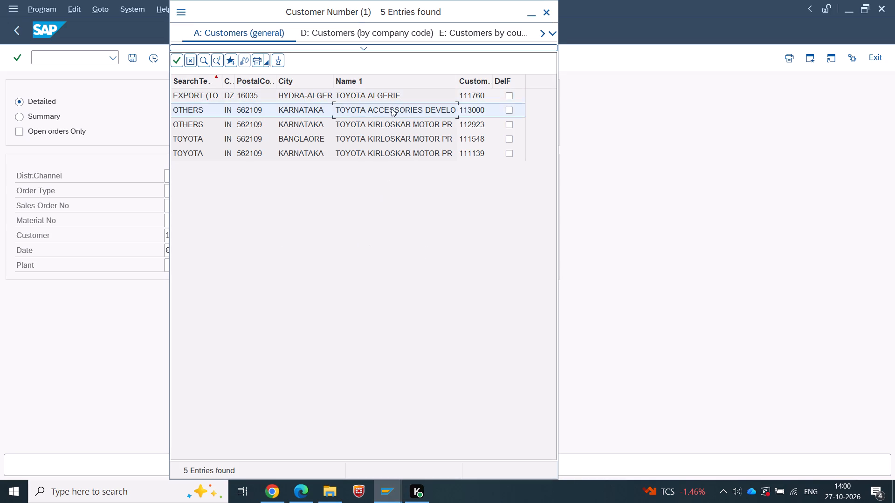
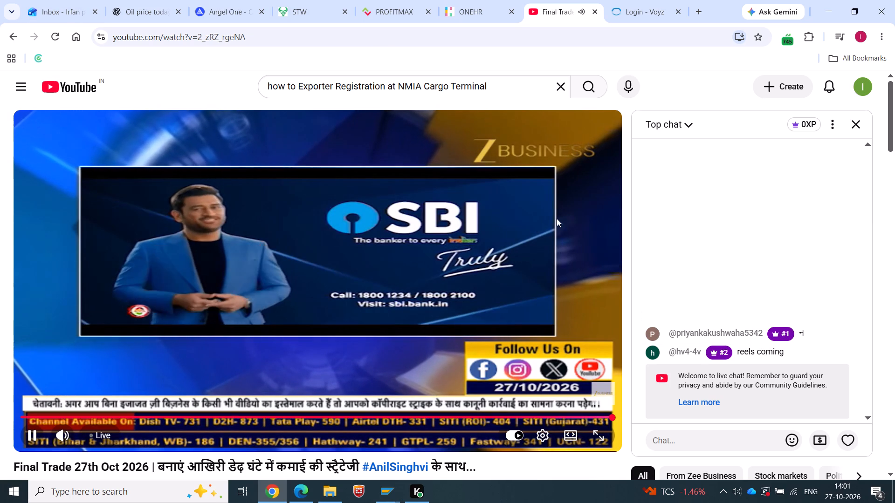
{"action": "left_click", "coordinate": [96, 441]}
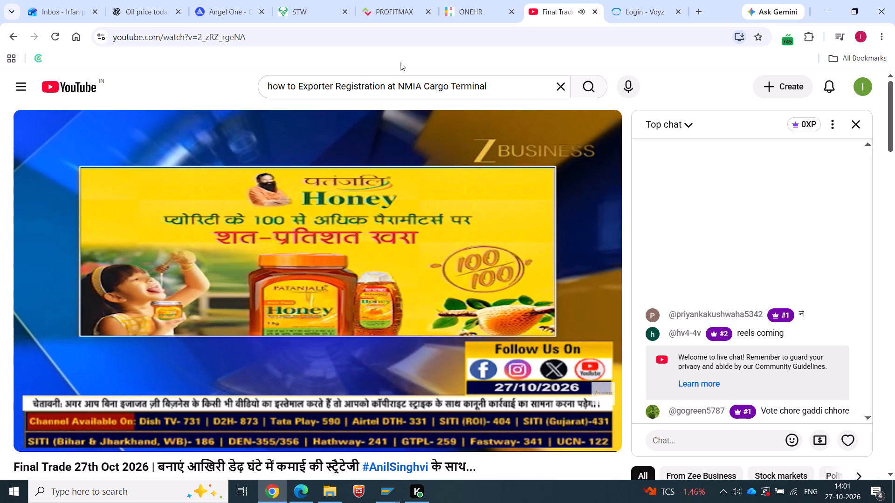
{"action": "left_click", "coordinate": [386, 502]}
{"action": "left_click", "coordinate": [401, 429]}
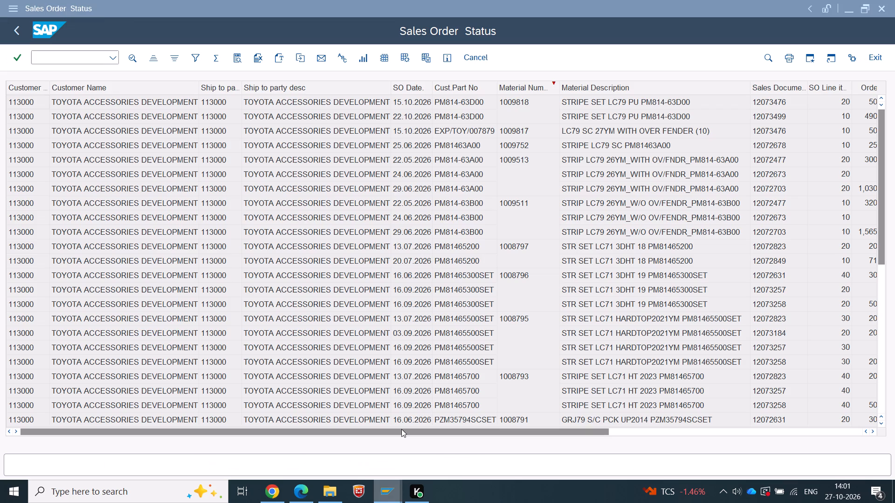
{"action": "scroll", "coordinate": [229, 239], "scroll_direction": "up", "scroll_amount": 14}
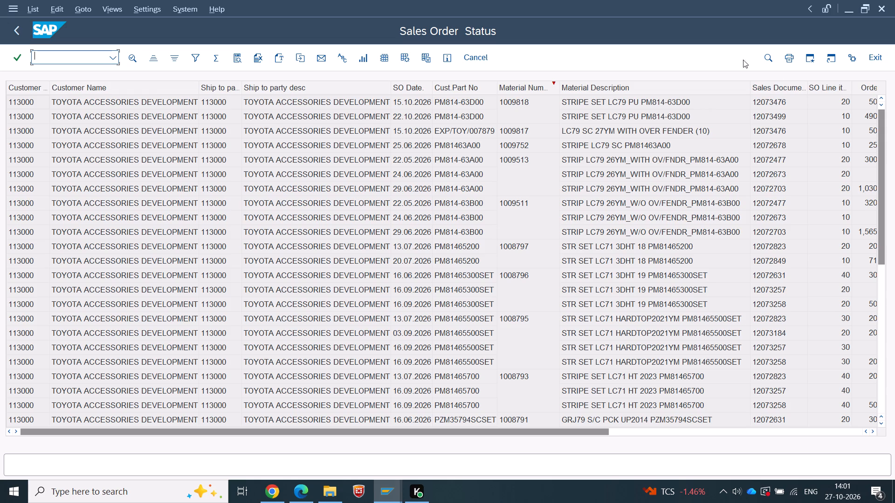
{"action": "left_click", "coordinate": [405, 58]}
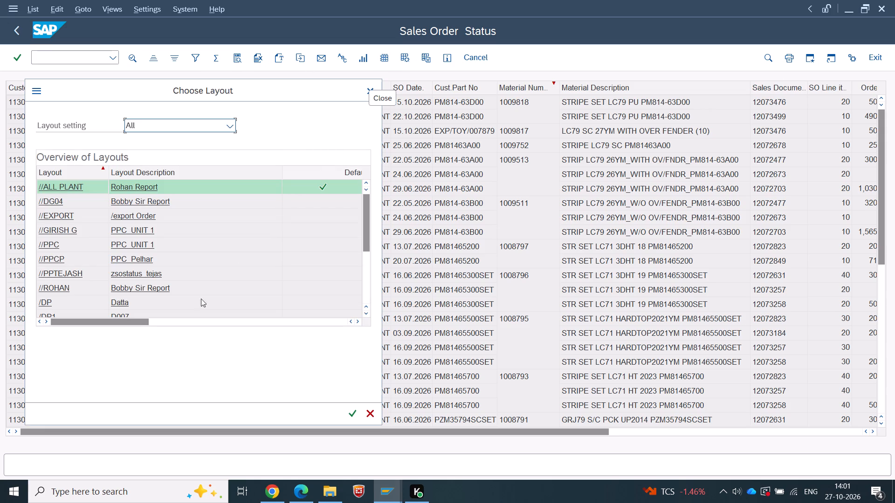
{"action": "scroll", "coordinate": [154, 243], "scroll_direction": "down", "scroll_amount": 2}
{"action": "left_click", "coordinate": [120, 244]}
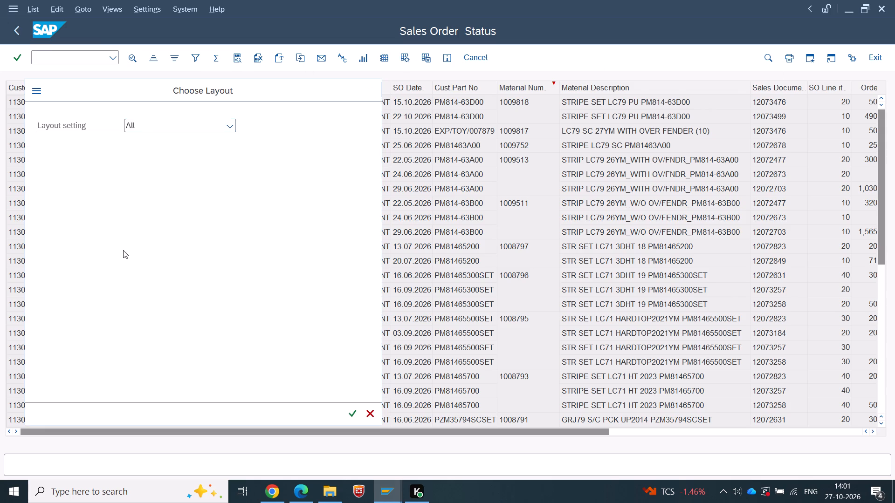
{"action": "scroll", "coordinate": [119, 206], "scroll_direction": "up", "scroll_amount": 13}
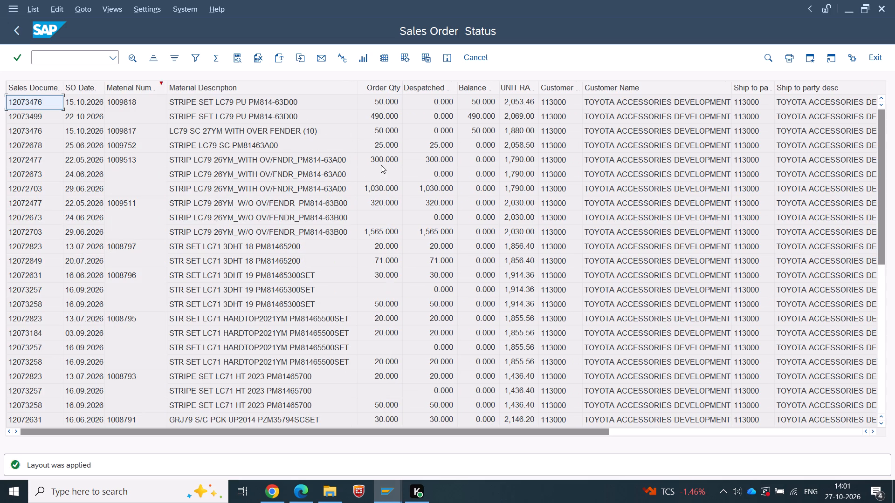
{"action": "scroll", "coordinate": [372, 239], "scroll_direction": "down", "scroll_amount": 20}
{"action": "scroll", "coordinate": [372, 239], "scroll_direction": "down", "scroll_amount": 5}
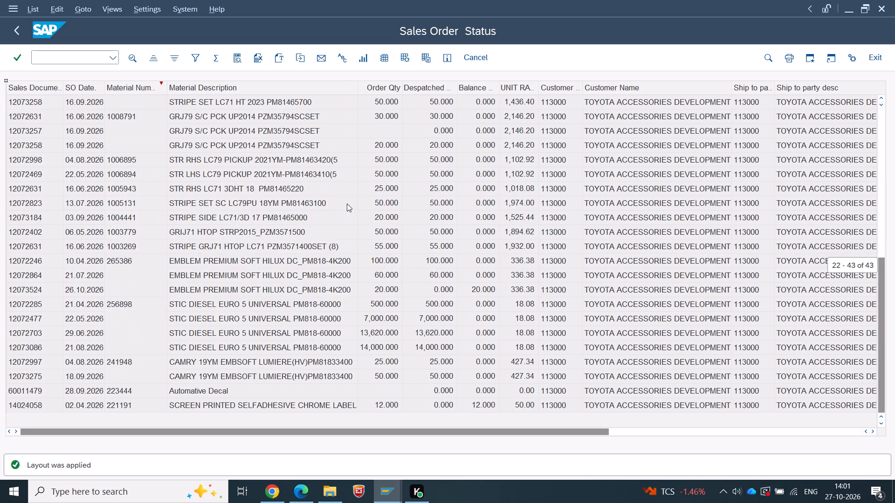
{"action": "scroll", "coordinate": [337, 192], "scroll_direction": "up", "scroll_amount": 20}
{"action": "scroll", "coordinate": [337, 192], "scroll_direction": "up", "scroll_amount": 20}
{"action": "scroll", "coordinate": [337, 192], "scroll_direction": "up", "scroll_amount": 1}
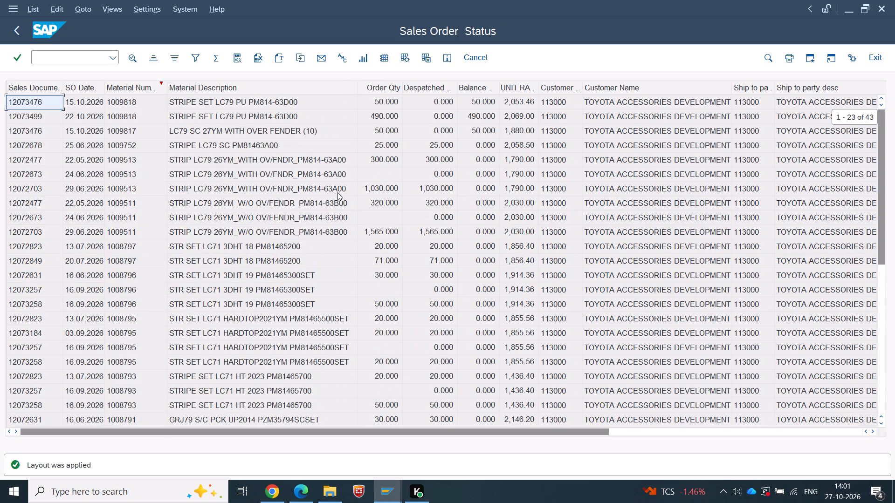
{"action": "scroll", "coordinate": [0, 228], "scroll_direction": "up", "scroll_amount": 4}
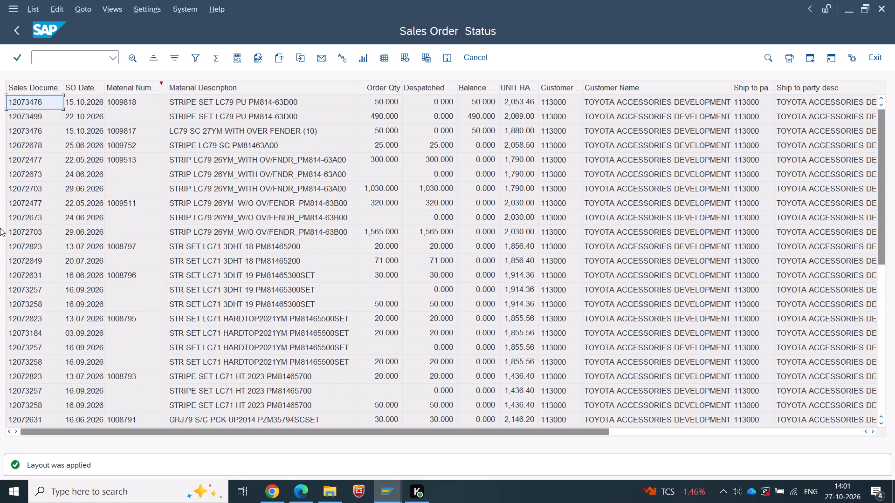
{"action": "scroll", "coordinate": [0, 228], "scroll_direction": "up", "scroll_amount": 17}
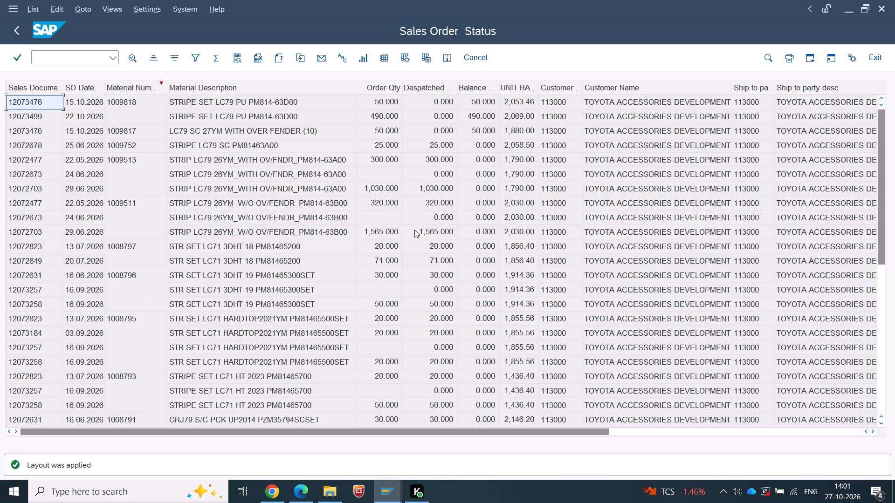
{"action": "left_click", "coordinate": [555, 97]}
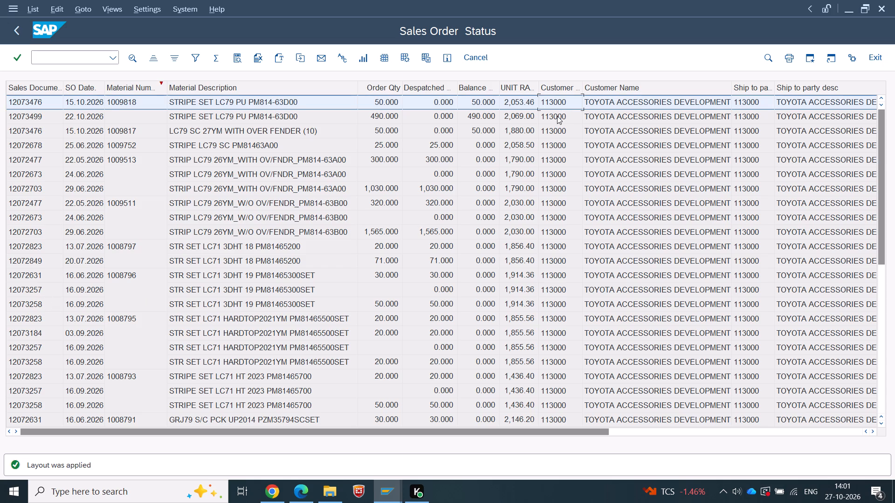
{"action": "key", "text": "ctrl+y"}
{"action": "key", "text": "ctrl+c"}
{"action": "key", "text": "alt+Tab"}
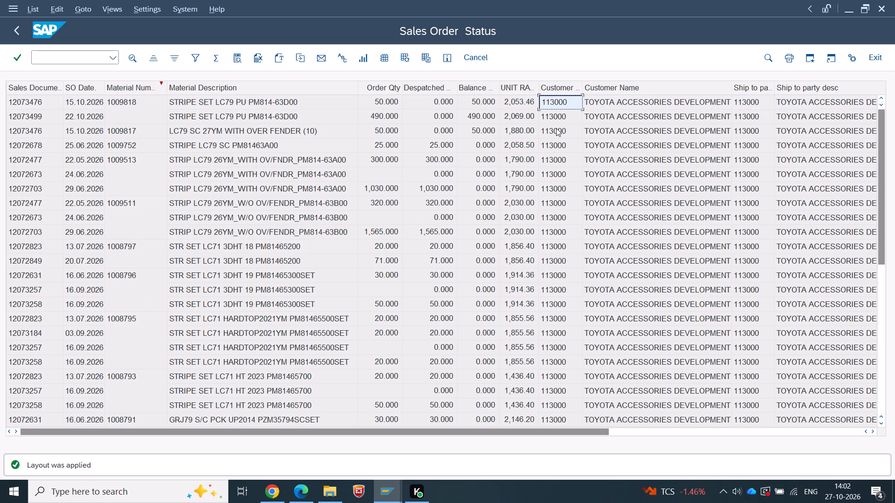
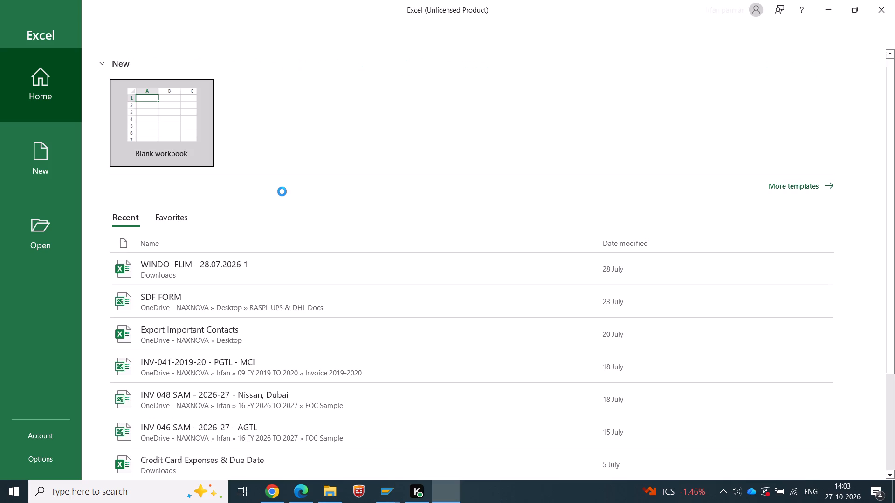
Create a new blank workbook in Excel.
{"action": "left_click", "coordinate": [165, 126]}
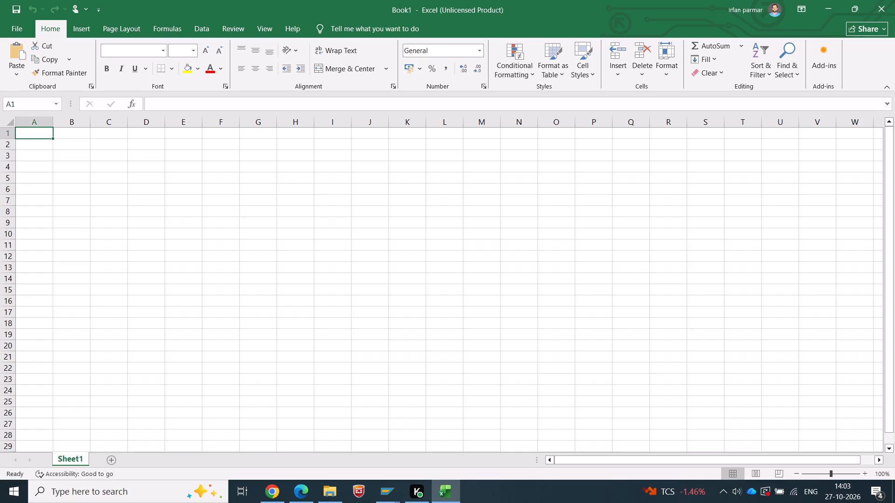
Switch back to the SAP Sales Order Status results and start a block selection from the beginning of the list.
{"action": "key", "text": "alt+Tab"}
{"action": "scroll", "coordinate": [112, 253], "scroll_direction": "up", "scroll_amount": 3}
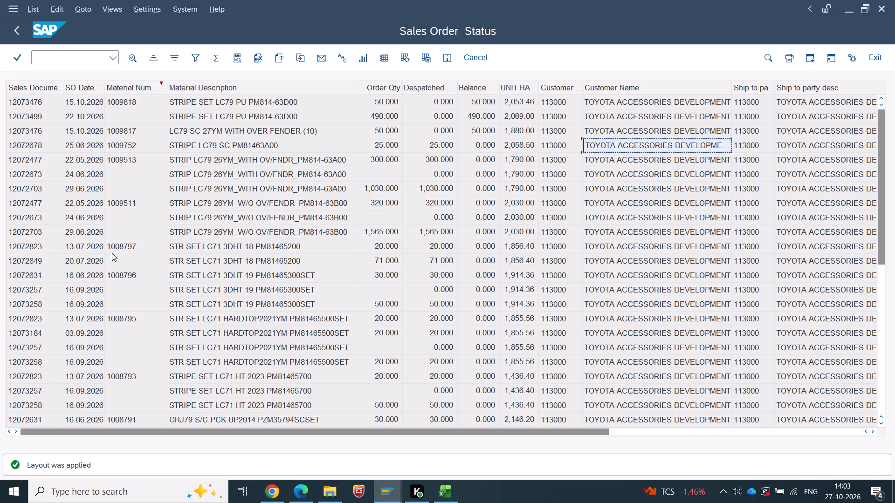
{"action": "scroll", "coordinate": [112, 253], "scroll_direction": "up", "scroll_amount": 5}
{"action": "key", "text": "ctrl+y"}
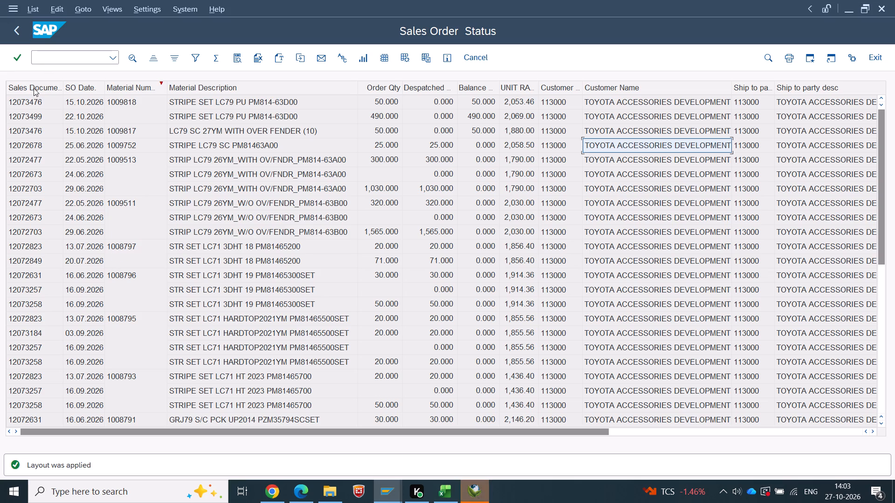
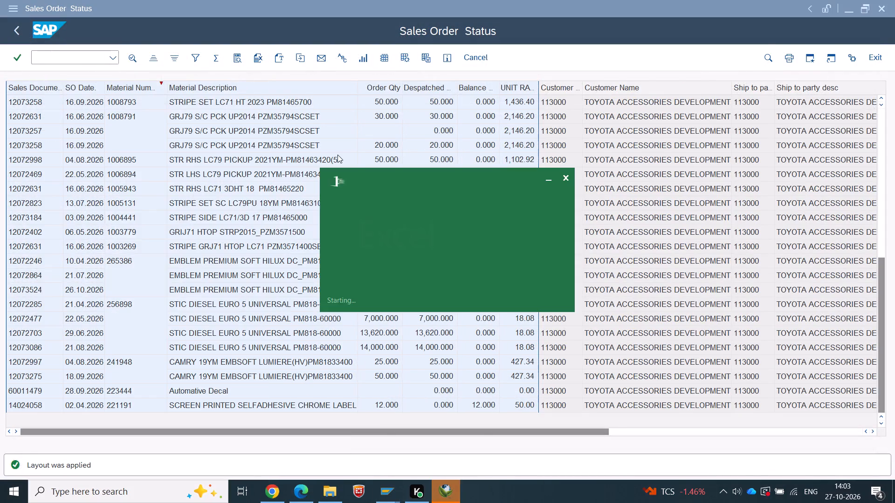
Open a new blank Excel workbook, dismiss the activation notice, and paste the copied sales order rows starting at cell A1.
{"action": "left_click", "coordinate": [255, 150]}
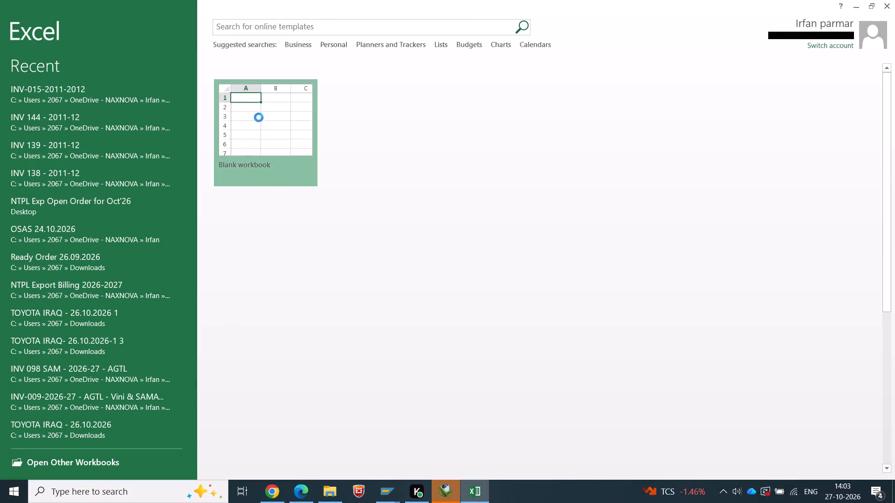
{"action": "key", "text": "ctrl+v"}
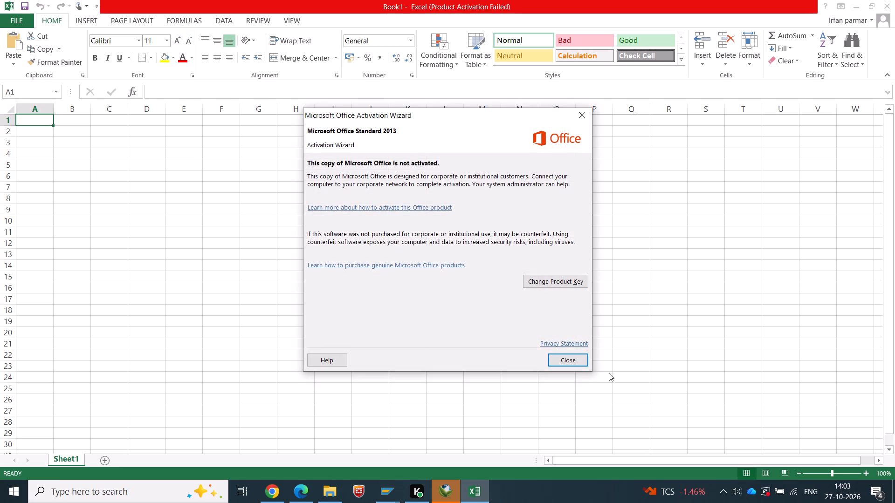
{"action": "left_click", "coordinate": [565, 362]}
{"action": "key", "text": "ctrl+v"}
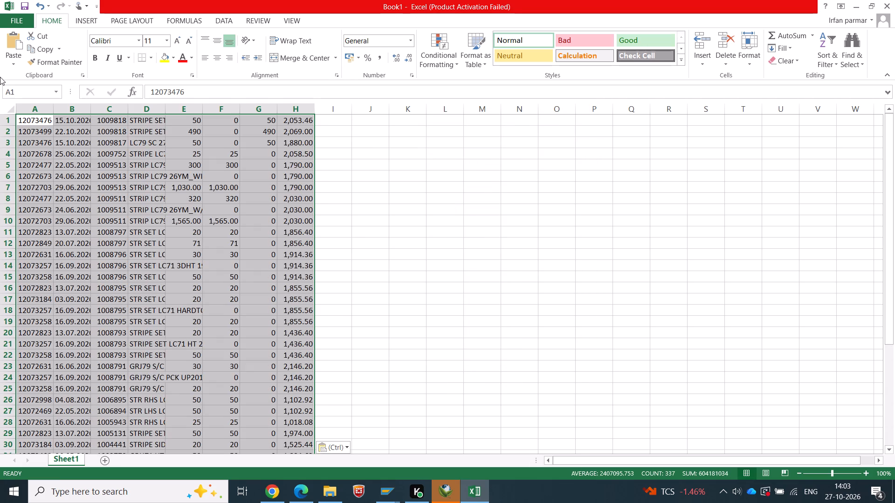
Auto-fit the width of all columns on the sheet to the pasted sales order data.
{"action": "left_click", "coordinate": [2, 107]}
{"action": "double_click", "coordinate": [55, 111]}
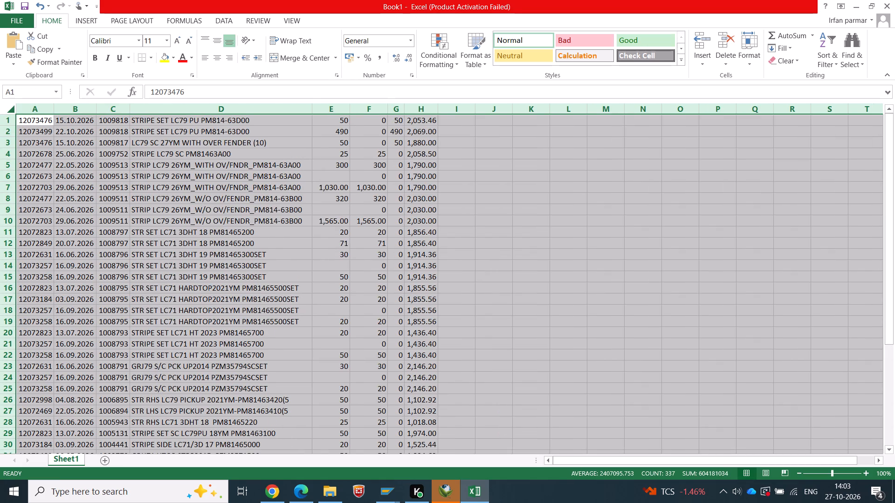
{"action": "left_click", "coordinate": [75, 197]}
{"action": "left_click", "coordinate": [36, 119]}
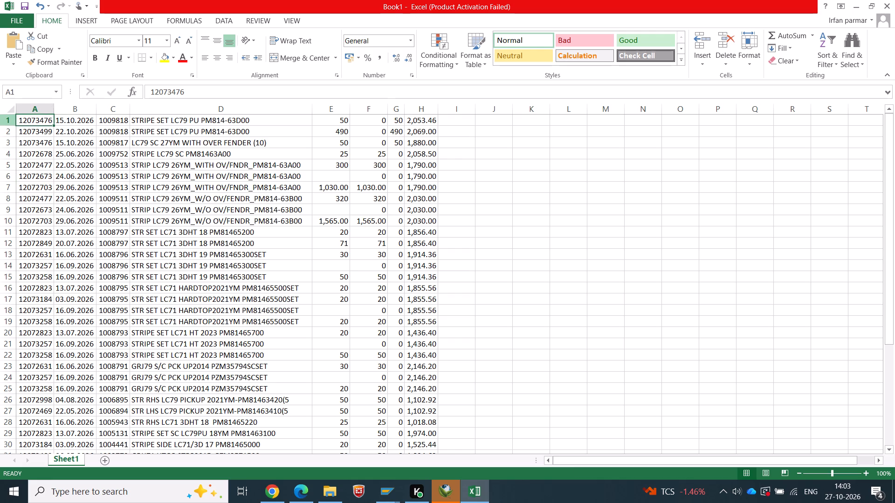
Insert a blank row above the first data row for column headings.
{"action": "left_click", "coordinate": [10, 119]}
{"action": "right_click", "coordinate": [10, 119]}
{"action": "left_click", "coordinate": [41, 194]}
{"action": "left_click", "coordinate": [126, 192]}
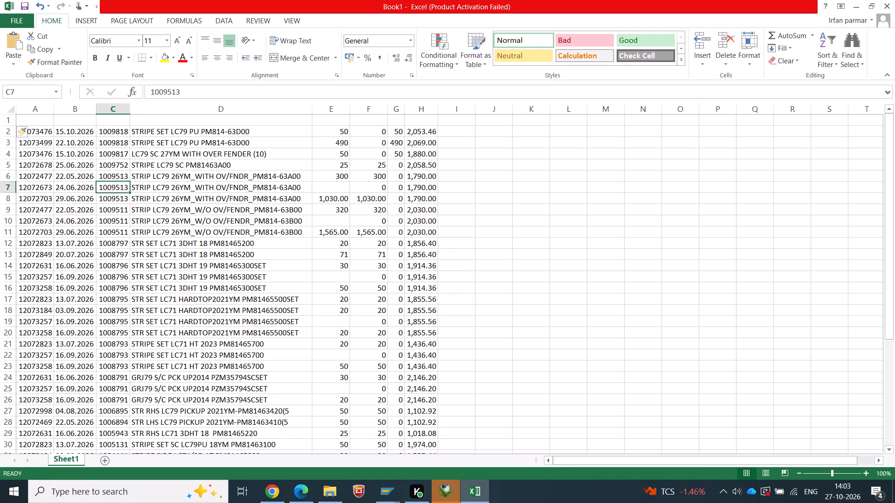
Enter the headings SO, Date and SAP Code in cells A1 to C1.
{"action": "left_click", "coordinate": [27, 117]}
{"action": "type", "text": "SO"}
{"action": "key", "text": "Tab"}
{"action": "type", "text": "Date"}
{"action": "key", "text": "Tab"}
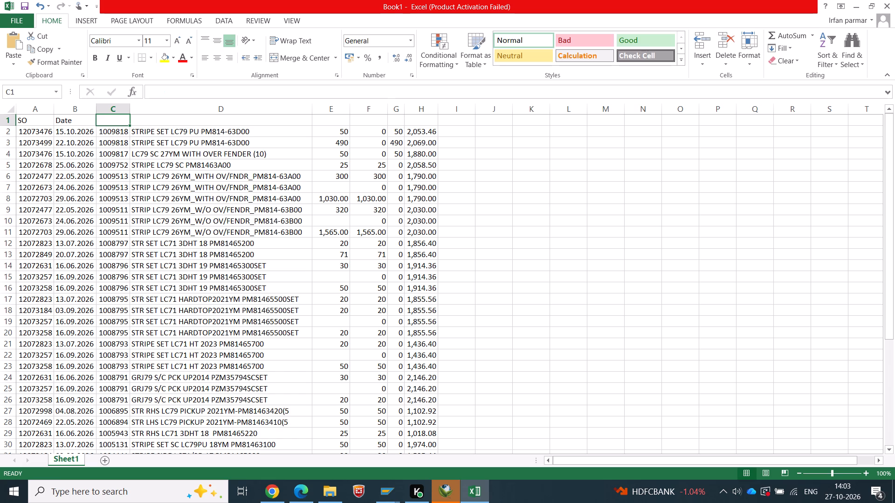
{"action": "type", "text": "SAP"}
{"action": "key", "text": "space"}
{"action": "type", "text": "Code"}
{"action": "key", "text": "Tab"}
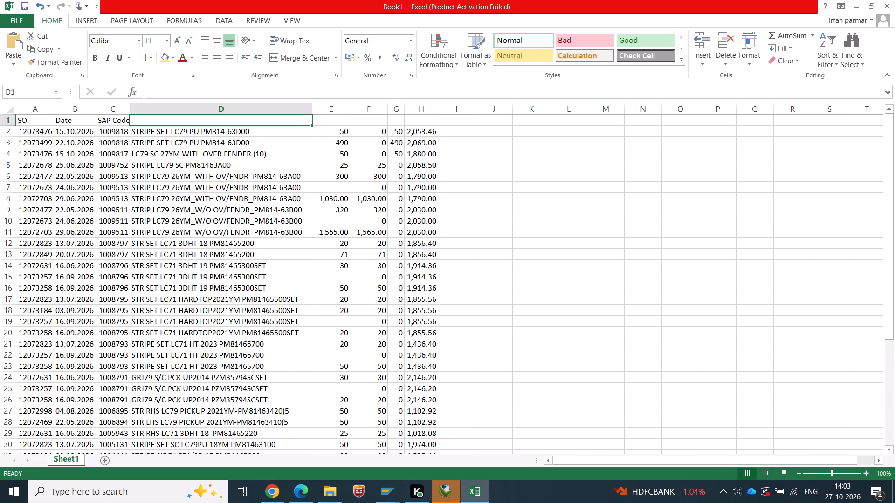
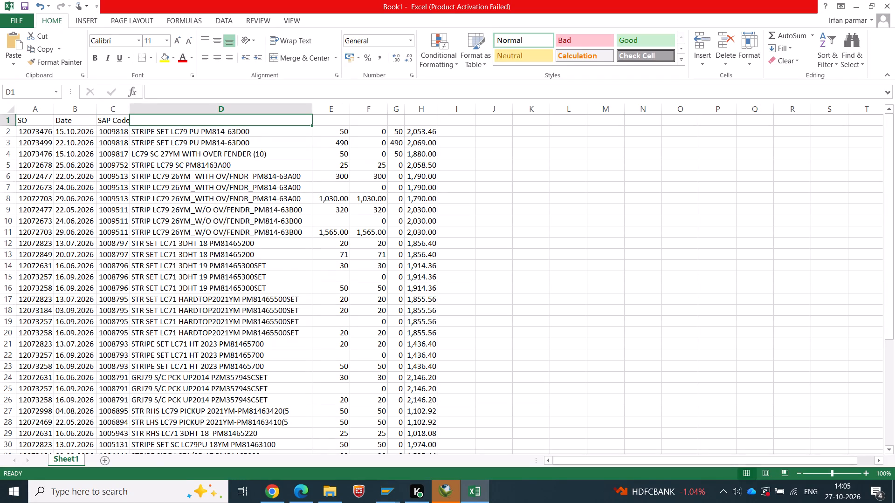
Enter the headings Description, Order, Dispatch and Balance in cells D1 to G1.
{"action": "type", "text": "Description"}
{"action": "key", "text": "Tab"}
{"action": "key", "text": "Tab"}
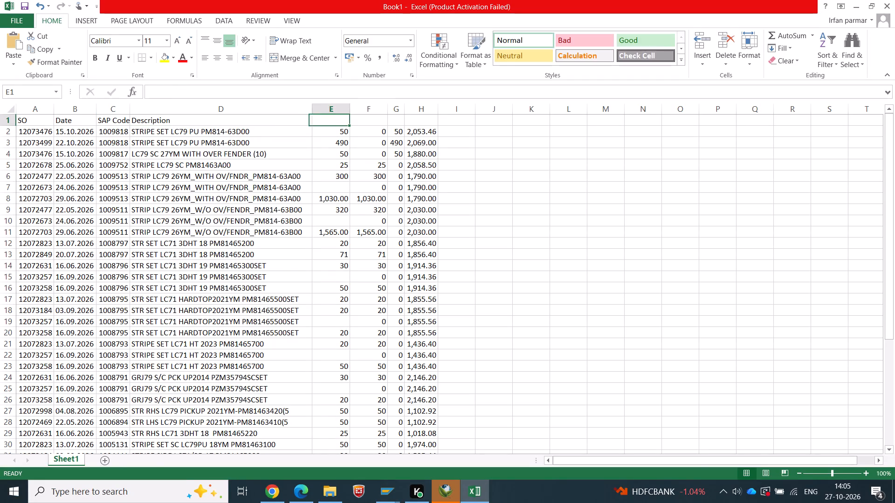
{"action": "key", "text": "Tab"}
{"action": "key", "text": "Left"}
{"action": "key", "text": "Left"}
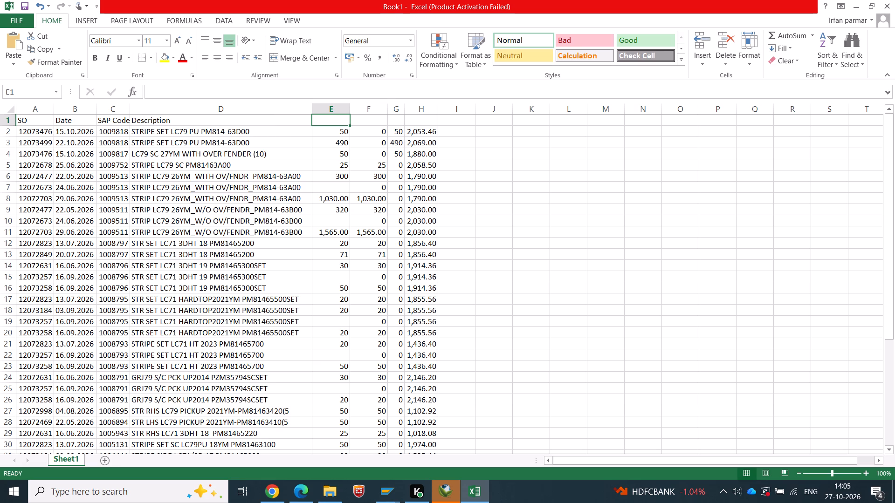
{"action": "key", "text": "shift+q"}
{"action": "key", "text": "BackSpace"}
{"action": "type", "text": "Order"}
{"action": "key", "text": "space"}
{"action": "key", "text": "Tab"}
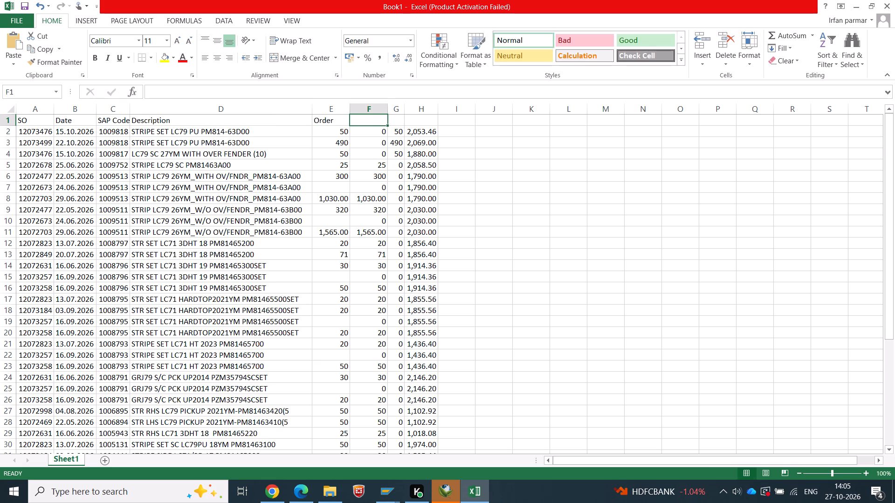
{"action": "type", "text": "Dis"}
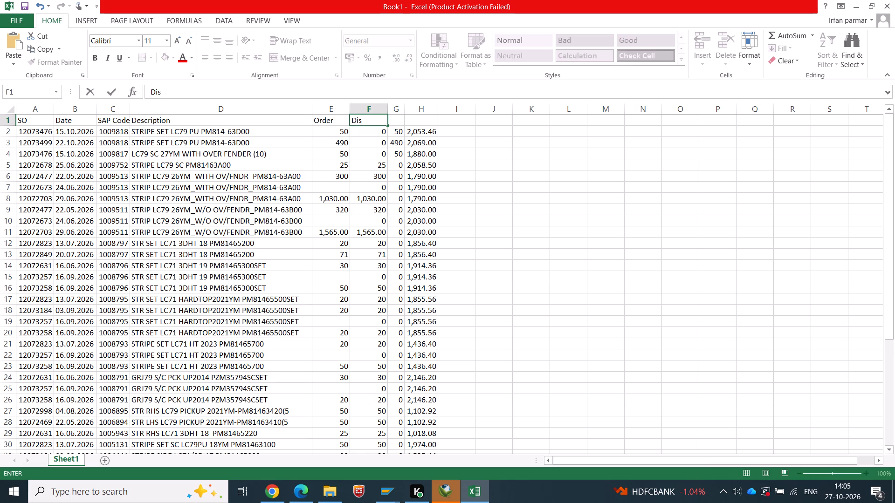
{"action": "type", "text": "patch"}
{"action": "key", "text": "space"}
{"action": "key", "text": "Tab"}
{"action": "key", "text": "shift+b"}
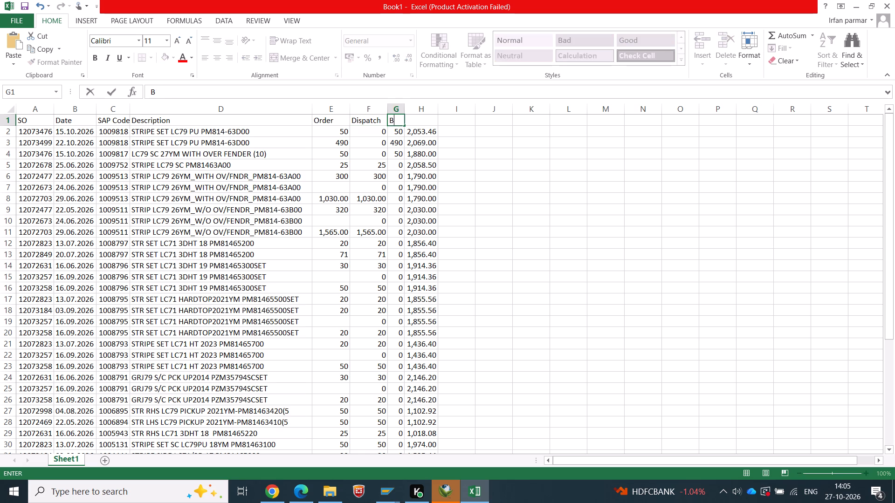
{"action": "type", "text": "alance"}
{"action": "key", "text": "Return"}
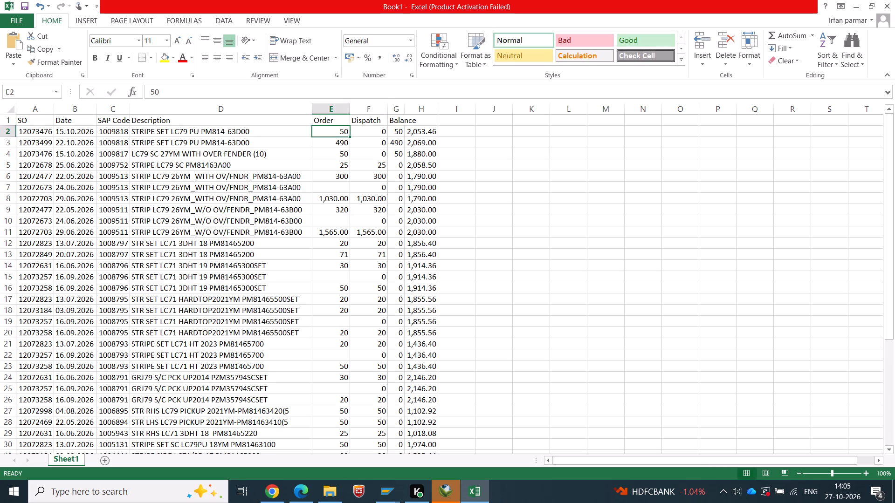
Auto-fit the width of all columns on the sheet to the new headings.
{"action": "left_click", "coordinate": [7, 105]}
{"action": "double_click", "coordinate": [55, 112]}
{"action": "scroll", "coordinate": [75, 199], "scroll_direction": "up", "scroll_amount": 6}
{"action": "left_click", "coordinate": [28, 174]}
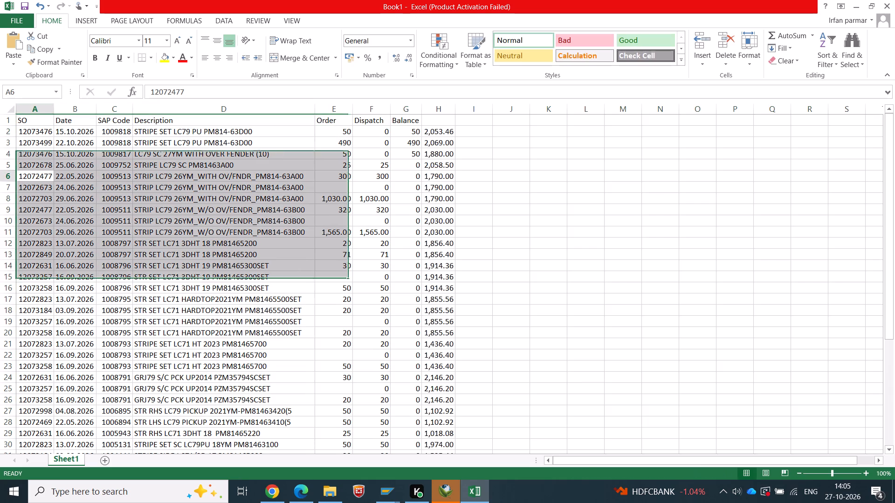
Delete the last two data rows, 43 and 44, for Automative Decal and SCREEN PRINTED SELFADHESIVE CHROME LABEL.
{"action": "key", "text": "Down"}
{"action": "key", "text": "Down"}
{"action": "key", "text": "Down"}
{"action": "key", "text": "Down"}
{"action": "key", "text": "Down"}
{"action": "key", "text": "Down"}
{"action": "key", "text": "Down"}
{"action": "key", "text": "Down"}
{"action": "key", "text": "Down"}
{"action": "key", "text": "Down"}
{"action": "key", "text": "Down"}
{"action": "key", "text": "Down"}
{"action": "key", "text": "Down"}
{"action": "key", "text": "Down"}
{"action": "key", "text": "Down"}
{"action": "key", "text": "Down"}
{"action": "key", "text": "Down"}
{"action": "key", "text": "Down"}
{"action": "key", "text": "Down"}
{"action": "key", "text": "Down"}
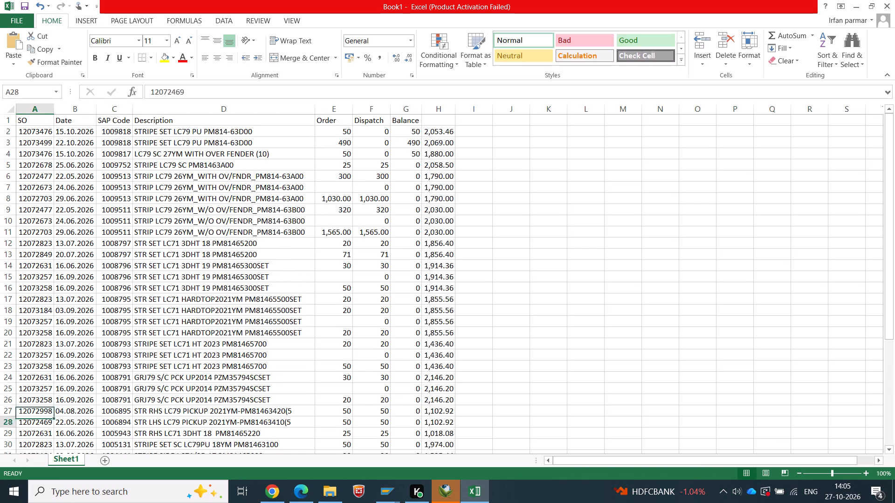
{"action": "key", "text": "Up"}
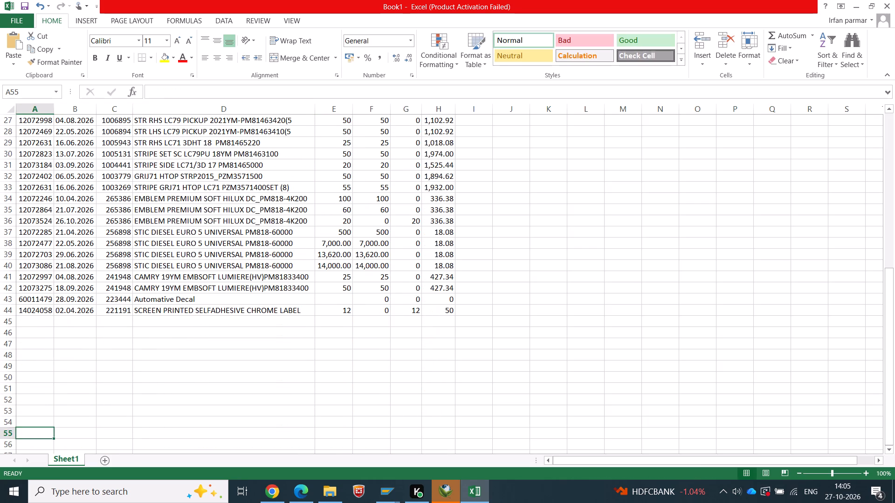
{"action": "left_click_drag", "start_coordinate": [7, 300], "coordinate": [9, 308]}
{"action": "right_click", "coordinate": [9, 307]}
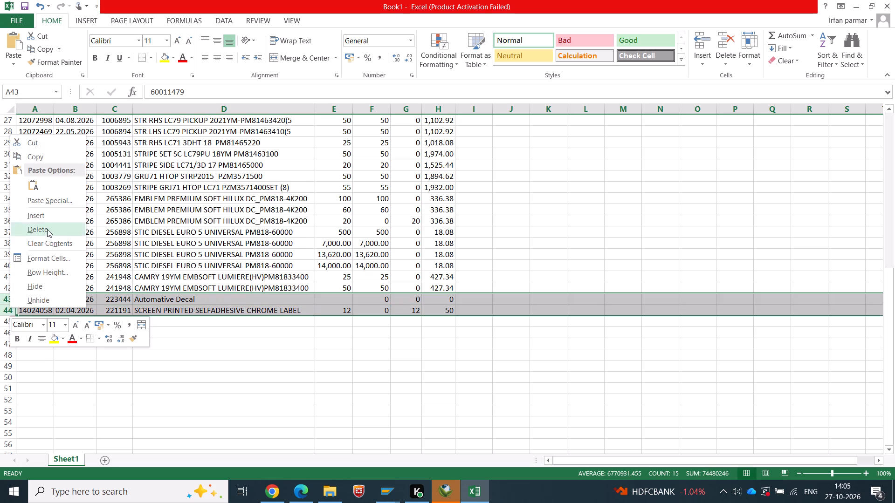
{"action": "left_click", "coordinate": [47, 229]}
{"action": "left_click", "coordinate": [136, 294]}
Switch to SAP, examine the Sales Order Status list and its column headings, and return to the Excel workbook.
{"action": "scroll", "coordinate": [195, 386], "scroll_direction": "up", "scroll_amount": 2}
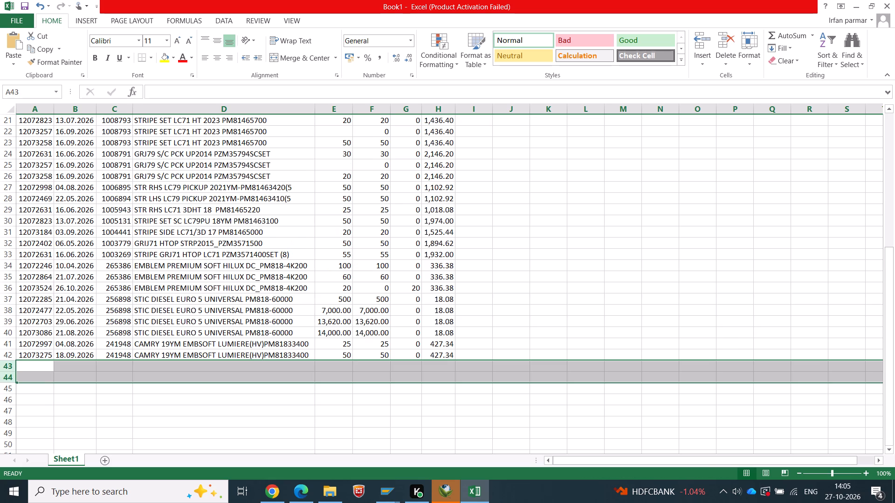
{"action": "scroll", "coordinate": [195, 386], "scroll_direction": "up", "scroll_amount": 4}
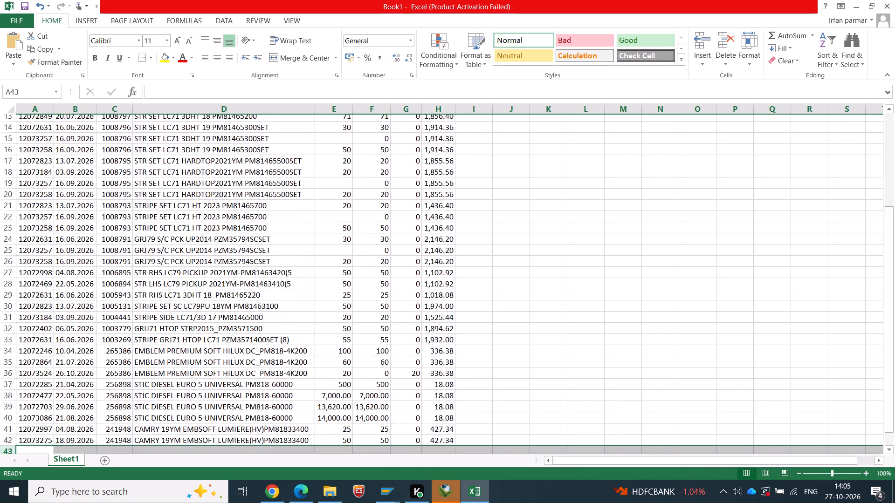
{"action": "scroll", "coordinate": [195, 383], "scroll_direction": "up", "scroll_amount": 15}
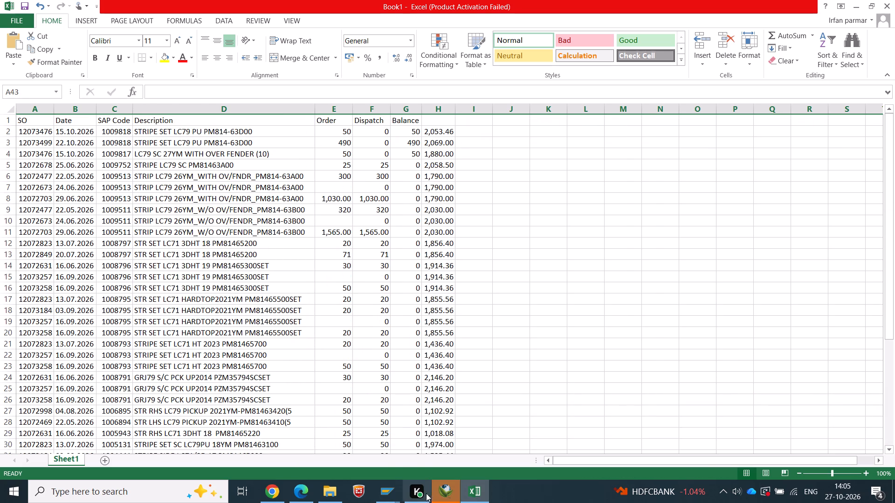
{"action": "left_click", "coordinate": [386, 493]}
{"action": "left_click", "coordinate": [434, 455]}
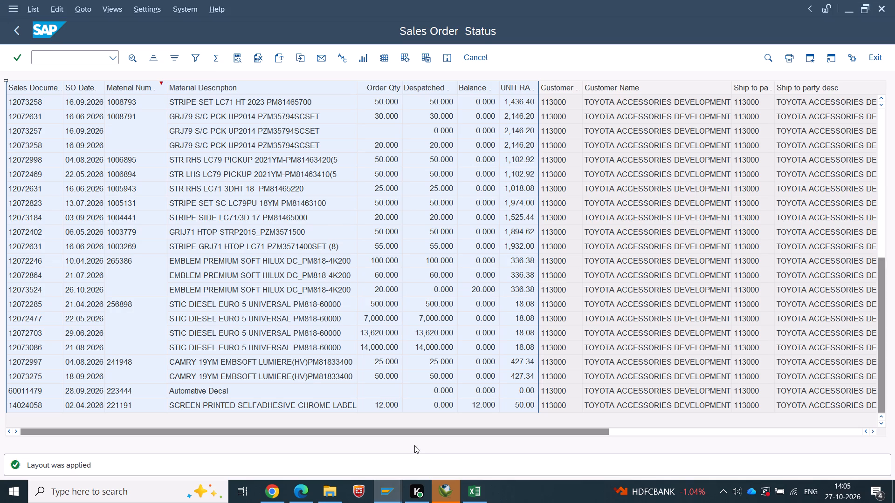
{"action": "scroll", "coordinate": [241, 333], "scroll_direction": "up", "scroll_amount": 17}
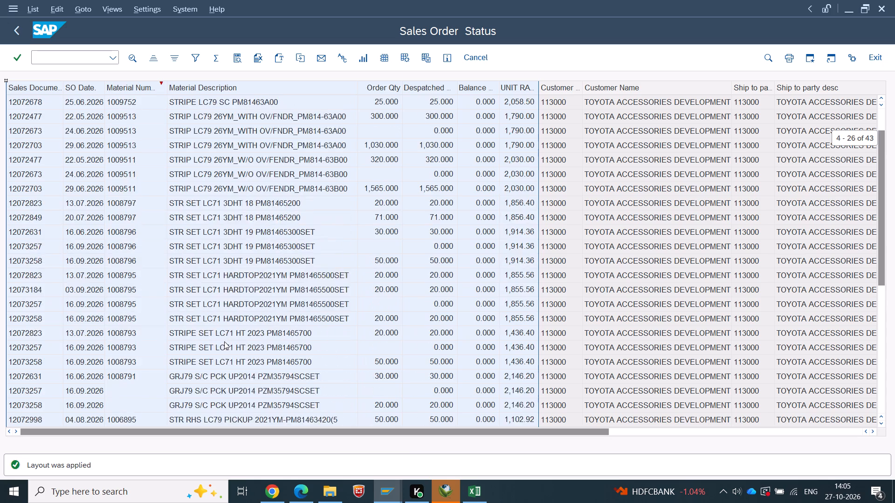
{"action": "scroll", "coordinate": [224, 341], "scroll_direction": "up", "scroll_amount": 15}
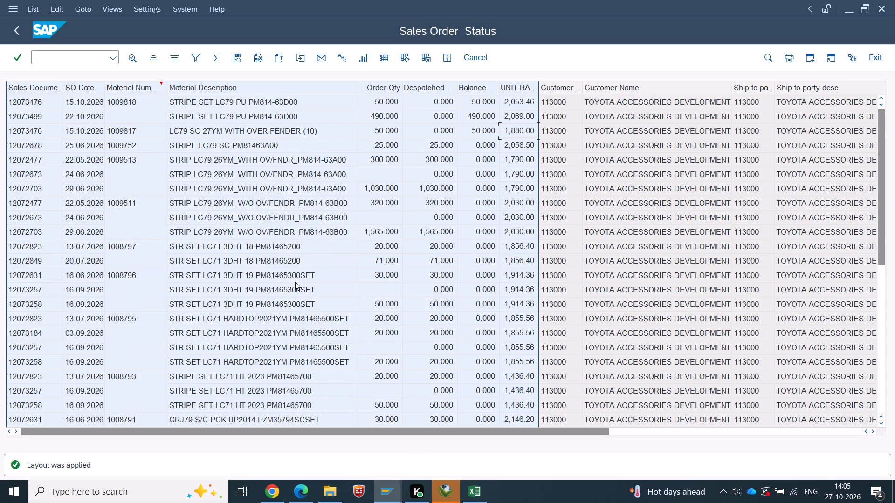
{"action": "key", "text": "alt+Tab"}
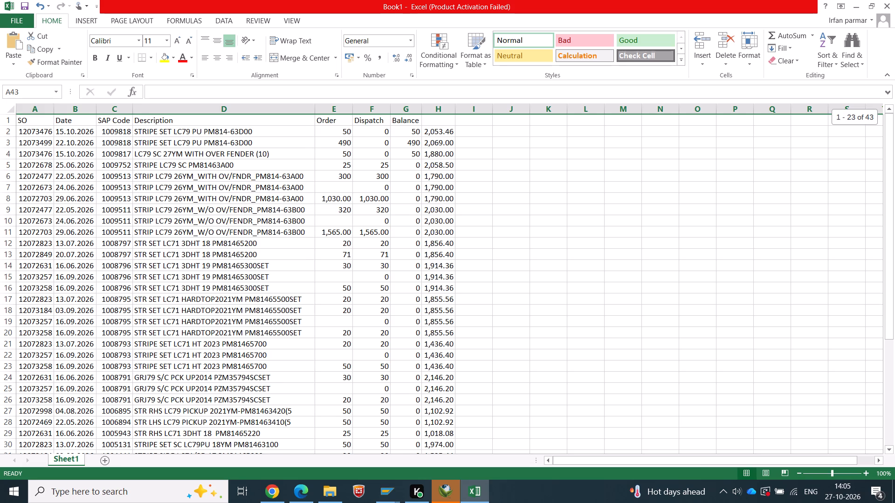
Add filters to the heading row and sort the data by SAP Code from smallest to largest.
{"action": "left_click", "coordinate": [11, 121]}
{"action": "left_click", "coordinate": [226, 18]}
{"action": "left_click", "coordinate": [289, 47]}
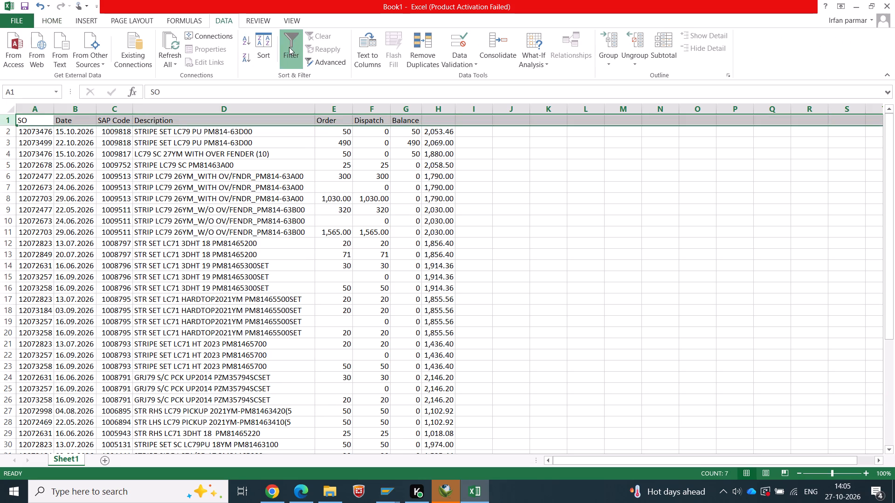
{"action": "left_click", "coordinate": [96, 155]}
{"action": "left_click", "coordinate": [128, 116]}
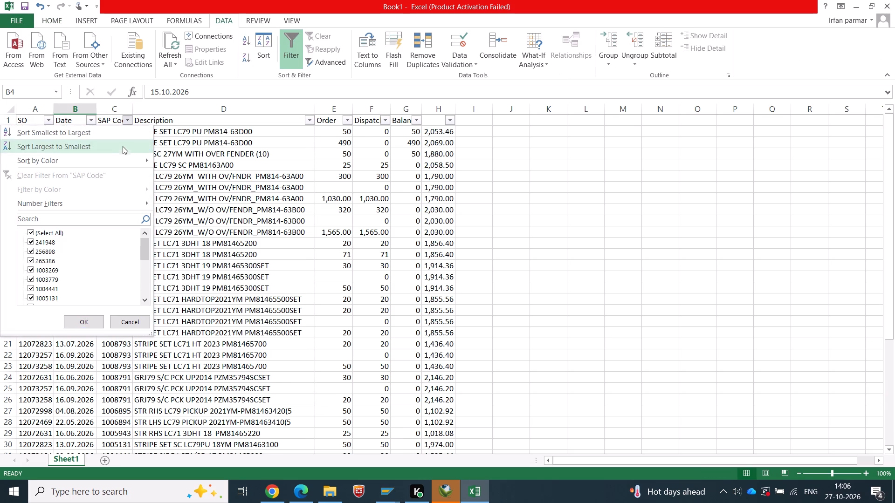
{"action": "left_click", "coordinate": [51, 134]}
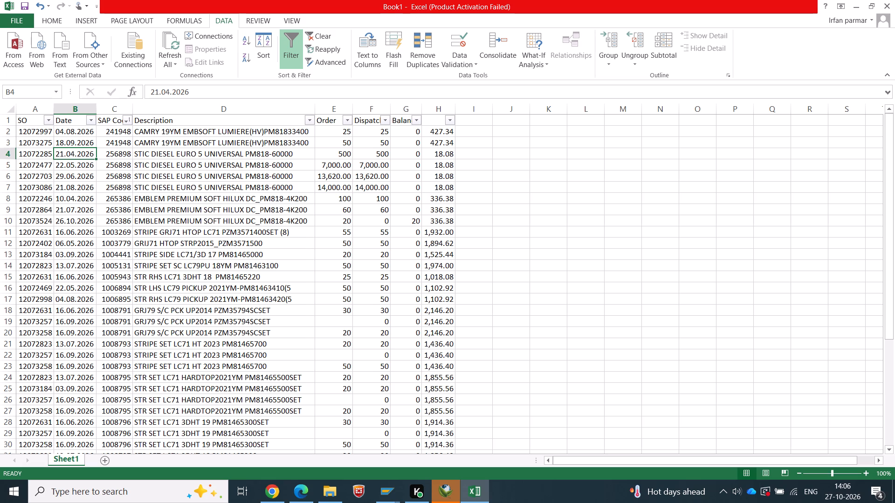
Enter the heading Proce in cell H1 above the unit rates.
{"action": "left_click", "coordinate": [433, 116]}
{"action": "type", "text": "Proce"}
{"action": "key", "text": "Return"}
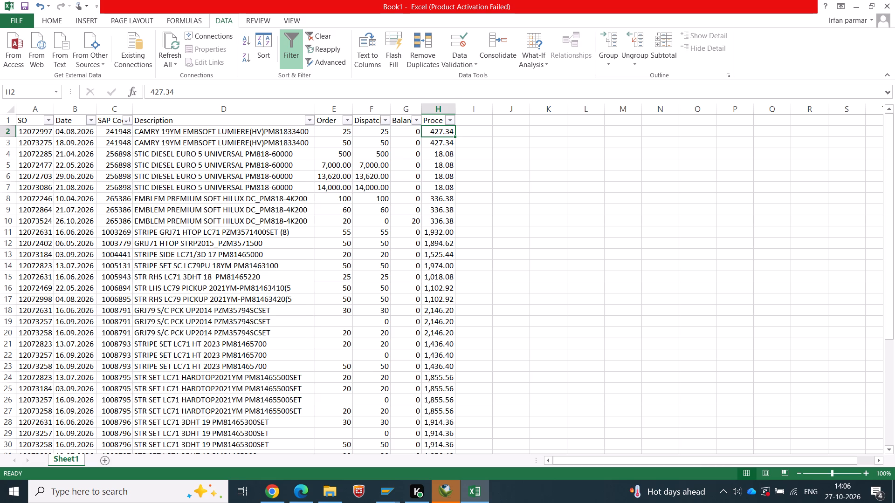
Set the Order and Dispatch quantities in row 2, the first CAMRY 19YM EMBSOFT LUMIERE row, to 75 each.
{"action": "left_click_drag", "start_coordinate": [342, 133], "coordinate": [342, 141]}
{"action": "left_click", "coordinate": [341, 130]}
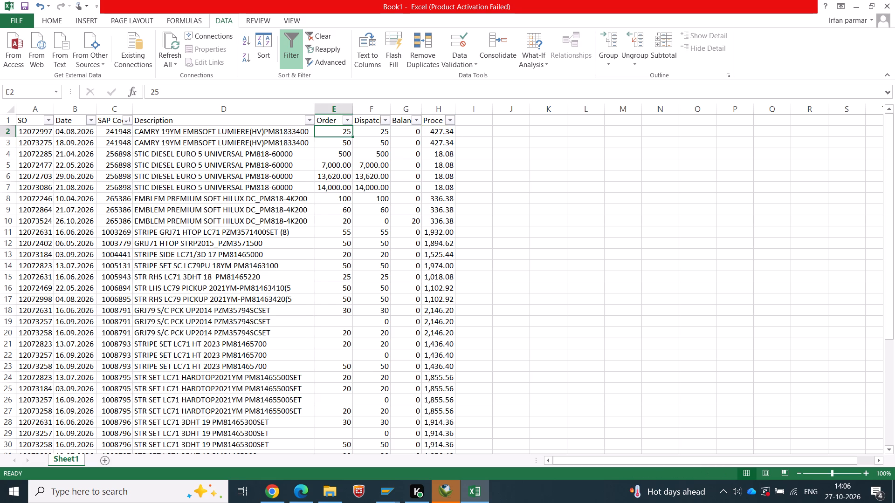
{"action": "type", "text": "75"}
{"action": "key", "text": "Tab"}
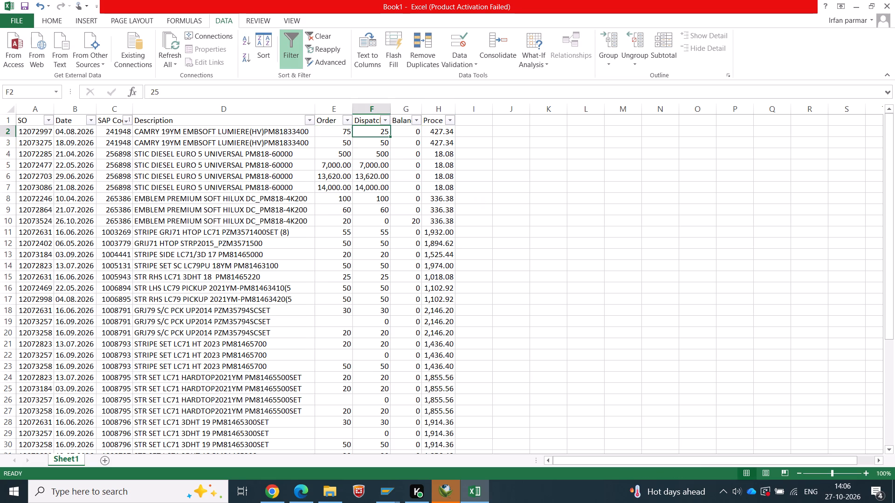
{"action": "type", "text": "75"}
{"action": "key", "text": "Tab"}
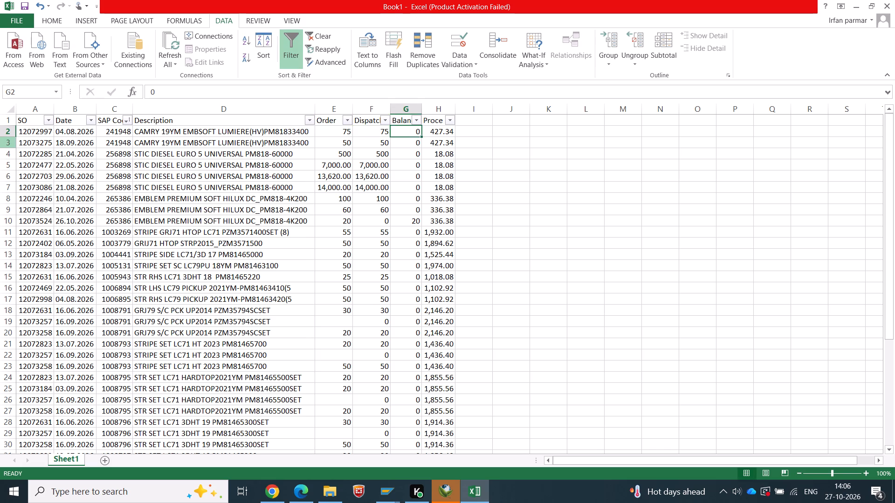
Clear the contents of the duplicate CAMRY 19YM EMBSOFT LUMIERE row, cells A3 to H3.
{"action": "left_click_drag", "start_coordinate": [31, 143], "coordinate": [447, 145]}
{"action": "key", "text": "Delete"}
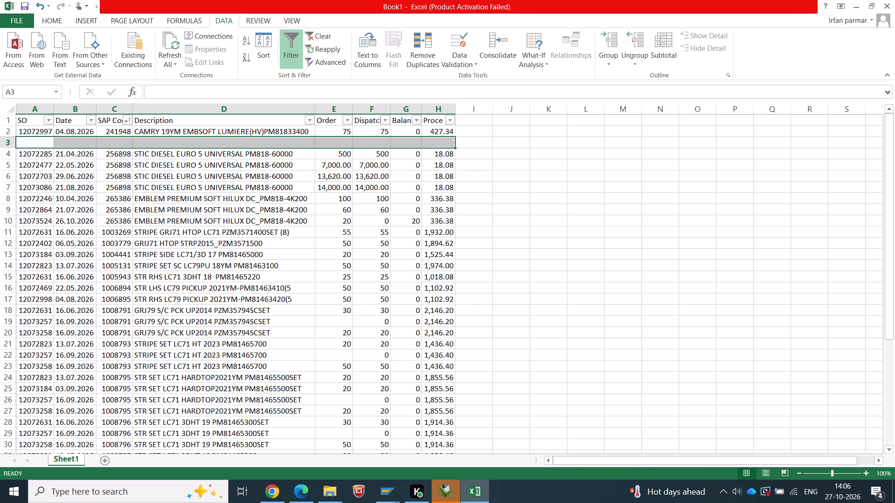
{"action": "left_click", "coordinate": [537, 187]}
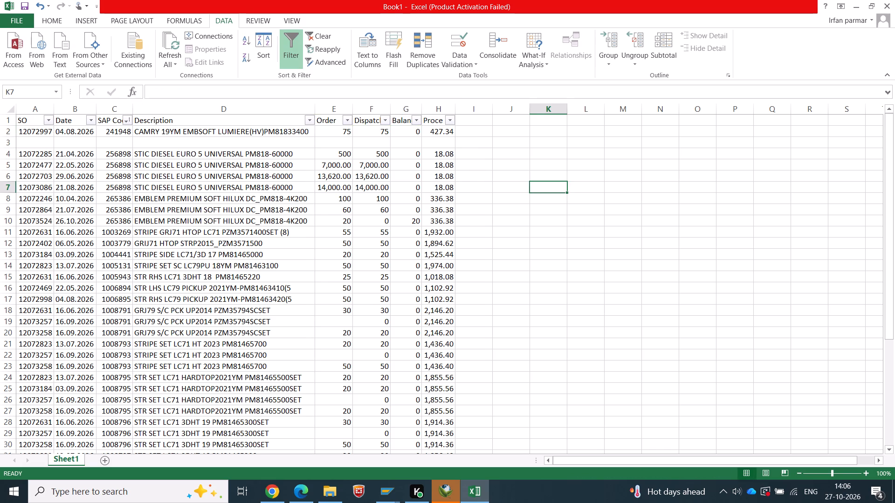
Set Dispatch and Order in row 4, the first STIC DIESEL EURO 5 UNIVERSAL row, to 35120, the combined dispatch of its four rows.
{"action": "left_click_drag", "start_coordinate": [377, 155], "coordinate": [376, 185]}
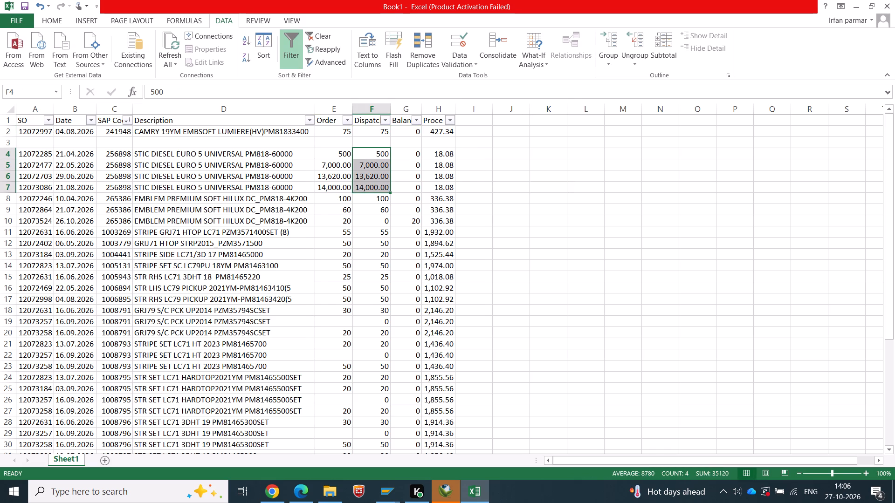
{"action": "left_click", "coordinate": [378, 153]}
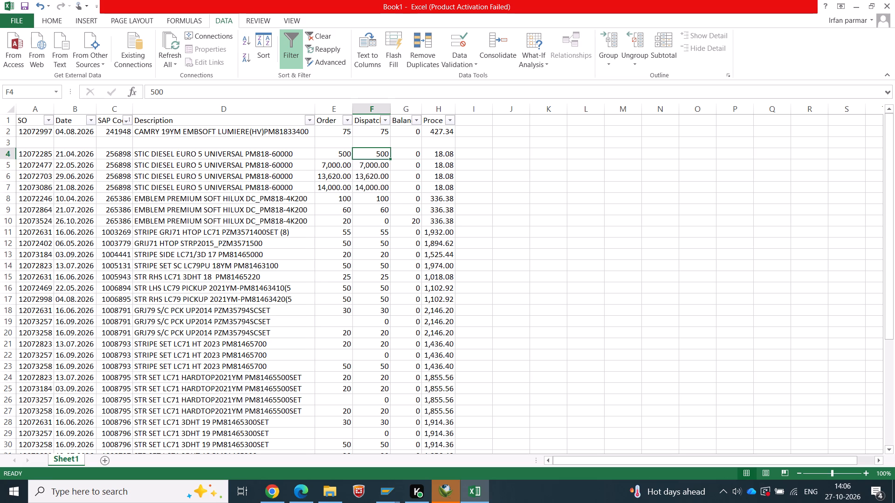
{"action": "type", "text": "35"}
{"action": "type", "text": "120"}
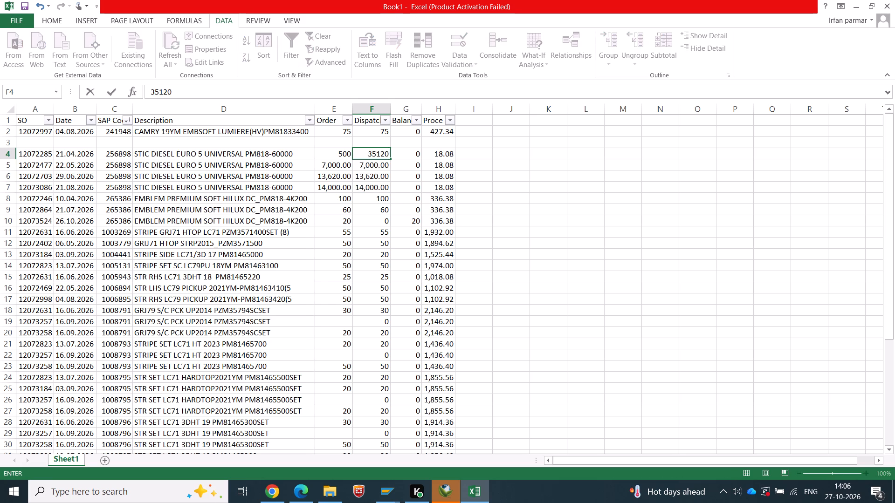
{"action": "key", "text": "Tab"}
{"action": "key", "text": "Left"}
{"action": "key", "text": "ctrl+c"}
{"action": "key", "text": "Left"}
{"action": "key", "text": "Return"}
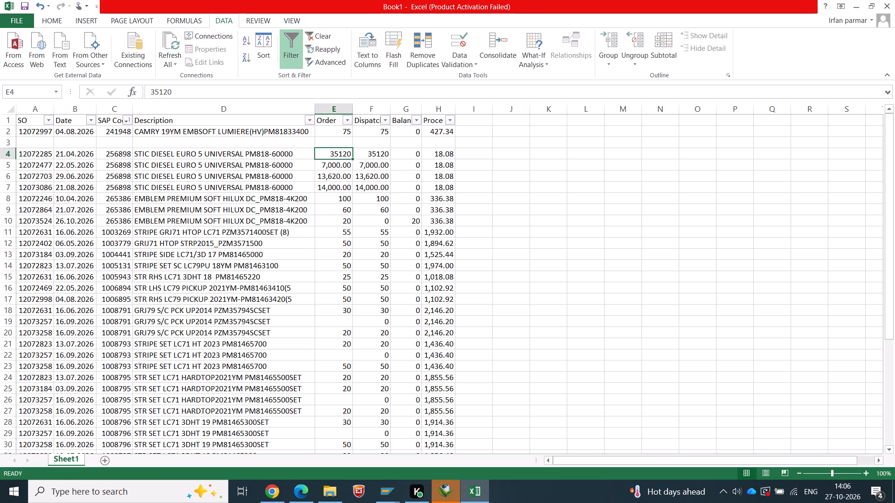
Clear the Order and Dispatch quantities of the remaining STIC DIESEL EURO 5 UNIVERSAL rows, cells E5 to F7.
{"action": "key", "text": "Down"}
{"action": "key", "text": "shift+Right"}
{"action": "key", "text": "shift+Down"}
{"action": "key", "text": "shift+Down"}
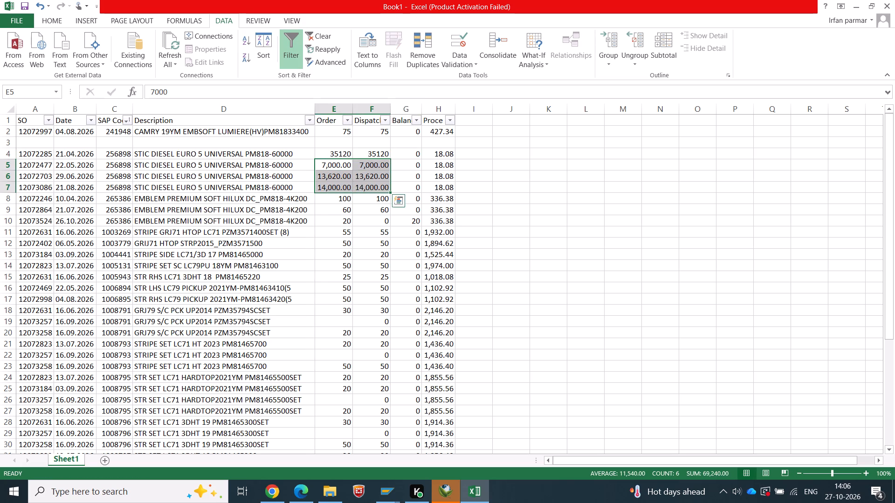
{"action": "key", "text": "Delete"}
In row 8, the first EMBLEM PREMIUM SOFT HILUX DC row, set Order to 180, Dispatch to 160 and Balance to 20.
{"action": "key", "text": "Down"}
{"action": "key", "text": "Down"}
{"action": "key", "text": "Down"}
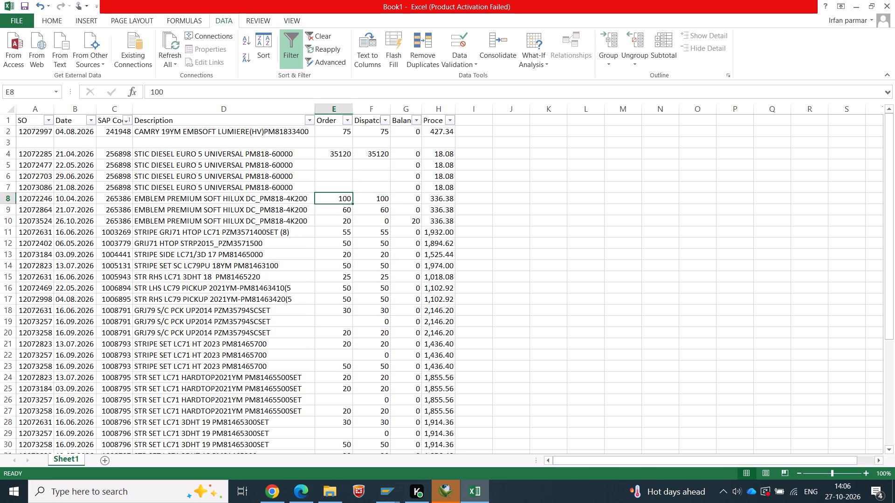
{"action": "key", "text": "Left"}
{"action": "key", "text": "Left"}
{"action": "key", "text": "Right"}
{"action": "key", "text": "Right"}
{"action": "key", "text": "Right"}
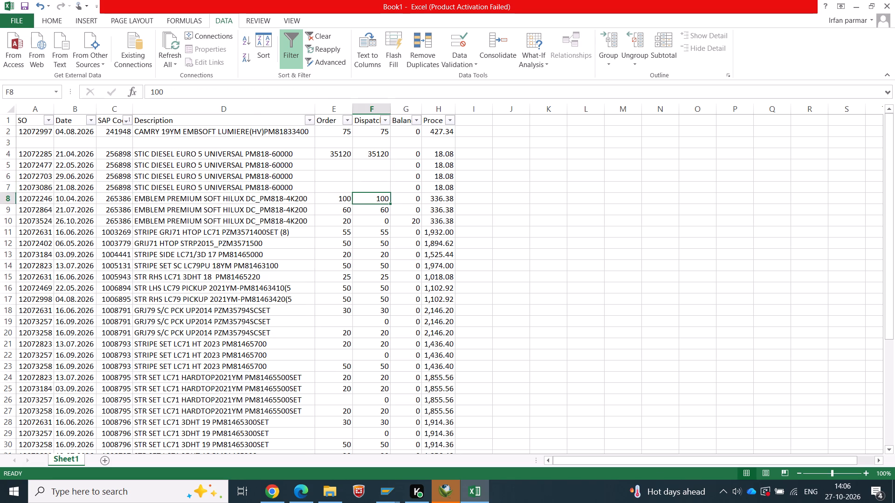
{"action": "key", "text": "Left"}
{"action": "key", "text": "shift+Down"}
{"action": "key", "text": "shift+Down"}
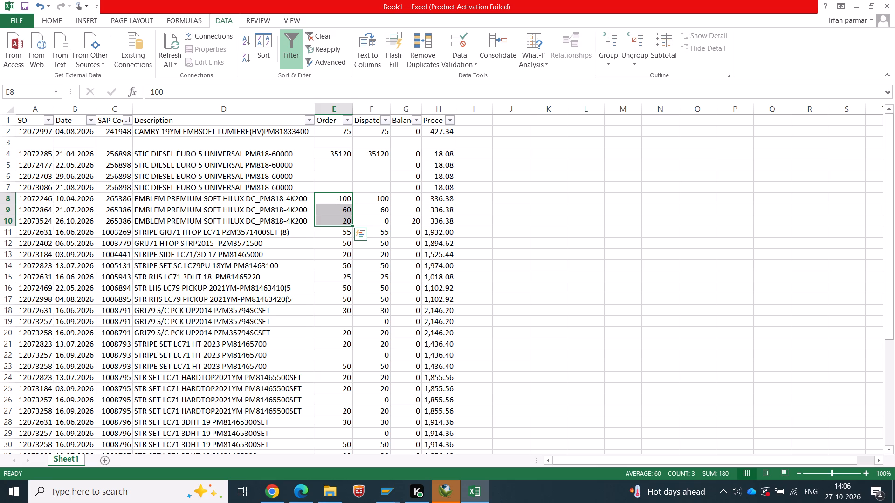
{"action": "key", "text": "Up"}
{"action": "key", "text": "Down"}
{"action": "type", "text": "180"}
{"action": "key", "text": "Tab"}
{"action": "type", "text": "160"}
{"action": "key", "text": "Tab"}
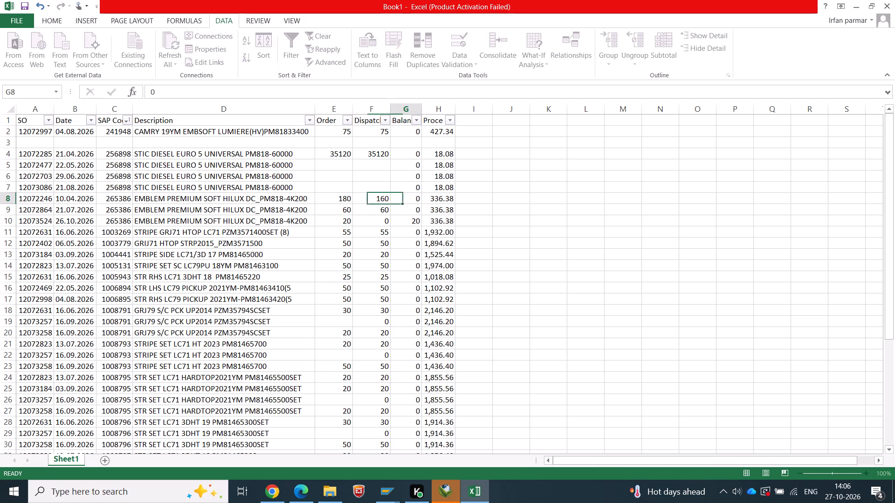
{"action": "type", "text": "20"}
{"action": "key", "text": "Return"}
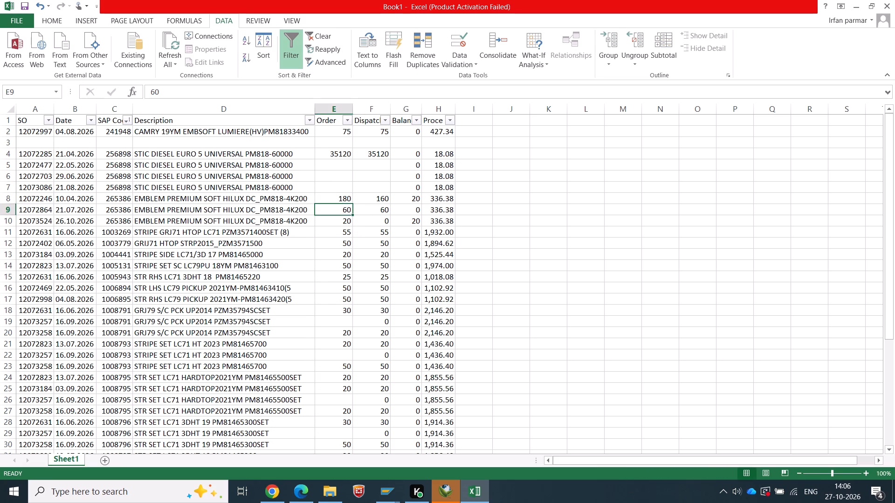
Clear the contents of the two duplicate EMBLEM PREMIUM SOFT HILUX DC rows, cells A9 to H10.
{"action": "left_click_drag", "start_coordinate": [31, 210], "coordinate": [451, 220]}
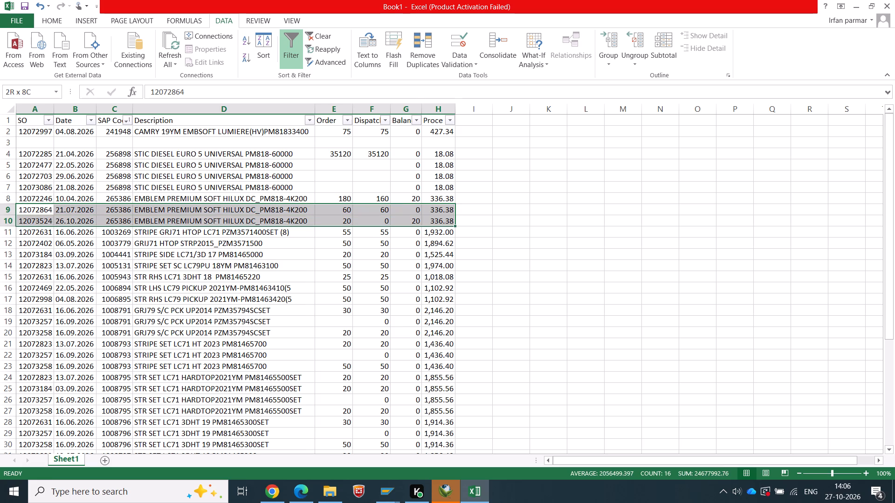
{"action": "left_click_drag", "start_coordinate": [451, 220], "coordinate": [449, 220]}
{"action": "key", "text": "Delete"}
{"action": "left_click", "coordinate": [509, 203]}
Remove the filter from the heading row and autofit the widths of all columns on the sheet.
{"action": "left_click_drag", "start_coordinate": [8, 107], "coordinate": [16, 109]}
{"action": "double_click", "coordinate": [55, 109]}
{"action": "left_click", "coordinate": [283, 41]}
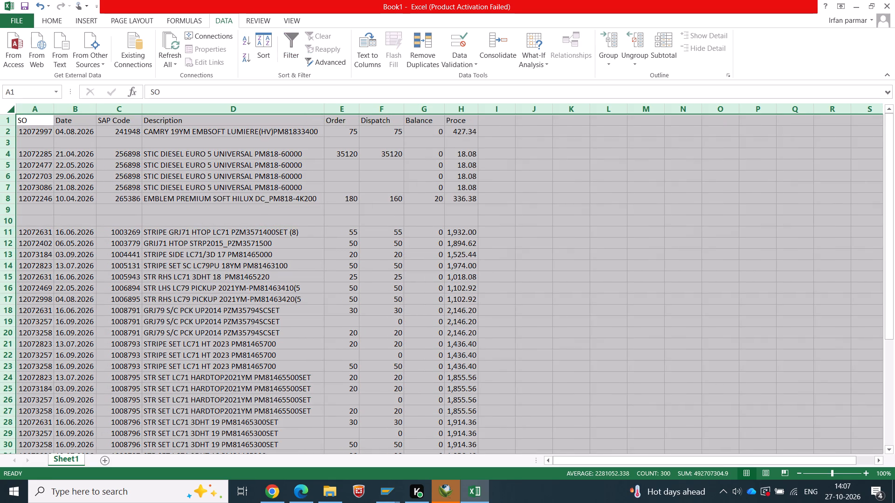
{"action": "double_click", "coordinate": [799, 475]}
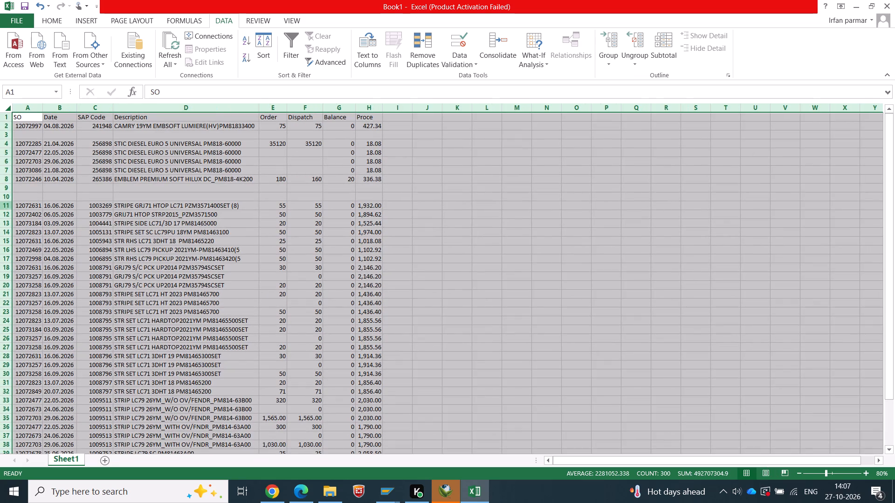
{"action": "double_click", "coordinate": [5, 104]}
{"action": "double_click", "coordinate": [45, 107]}
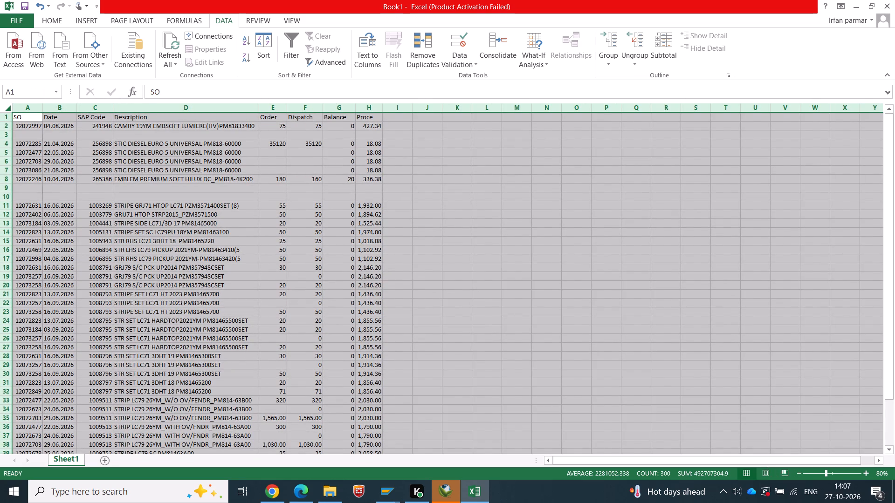
Centre the contents of all cells on the sheet horizontally.
{"action": "left_click", "coordinate": [51, 22]}
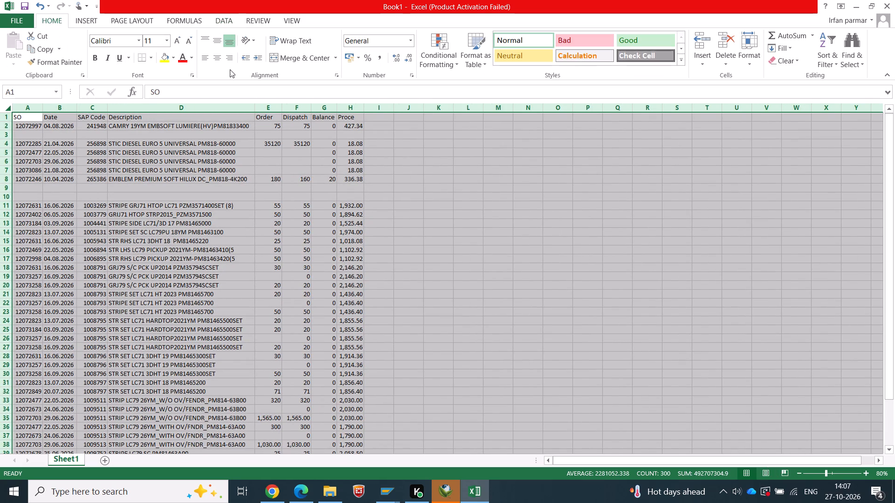
{"action": "left_click", "coordinate": [218, 58]}
{"action": "left_click", "coordinate": [550, 254]}
{"action": "scroll", "coordinate": [413, 228], "scroll_direction": "up", "scroll_amount": 11}
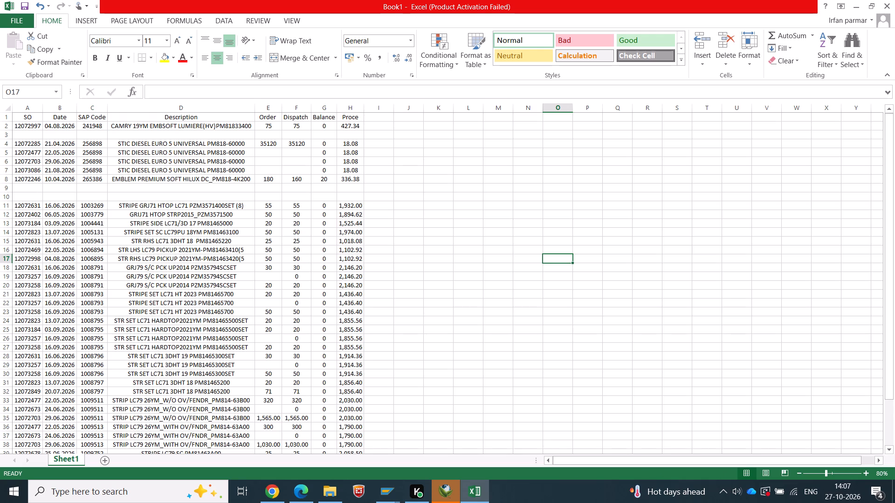
Correct the misspelled heading in cell H1 to Price.
{"action": "left_click", "coordinate": [351, 100]}
{"action": "double_click", "coordinate": [352, 117]}
{"action": "key", "text": "BackSpace"}
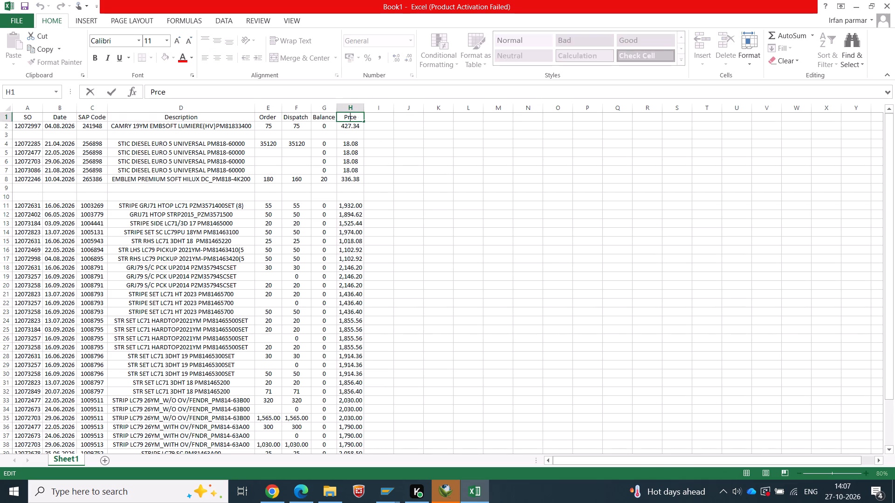
{"action": "key", "text": "i"}
{"action": "key", "text": "Return"}
Apply the ₹ English (India) accounting format to the whole Price column H.
{"action": "left_click", "coordinate": [350, 111]}
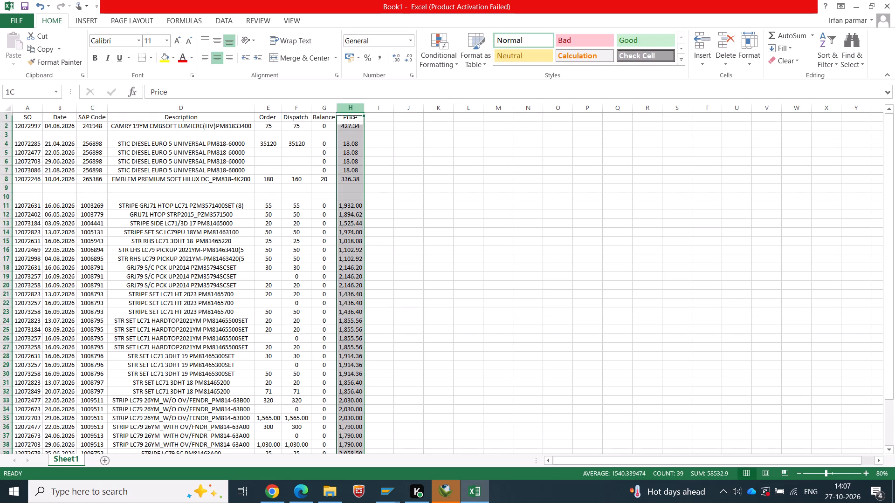
{"action": "left_click", "coordinate": [356, 56]}
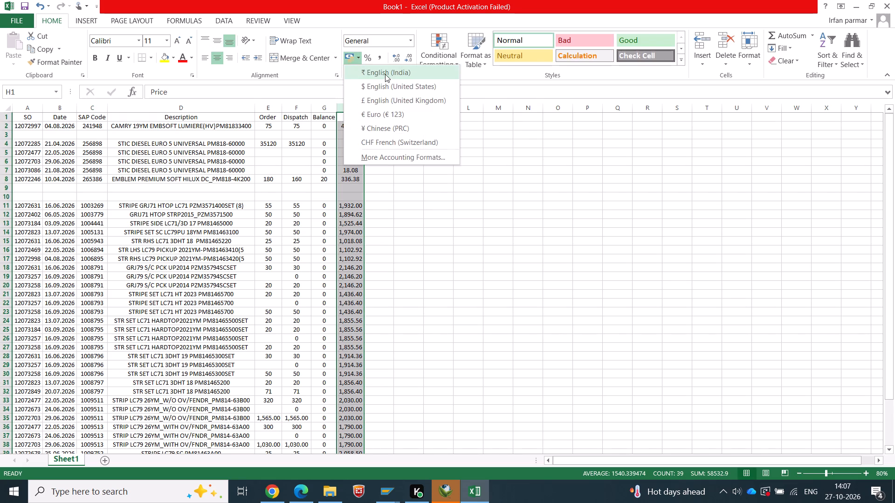
{"action": "left_click", "coordinate": [385, 74]}
{"action": "left_click", "coordinate": [542, 266]}
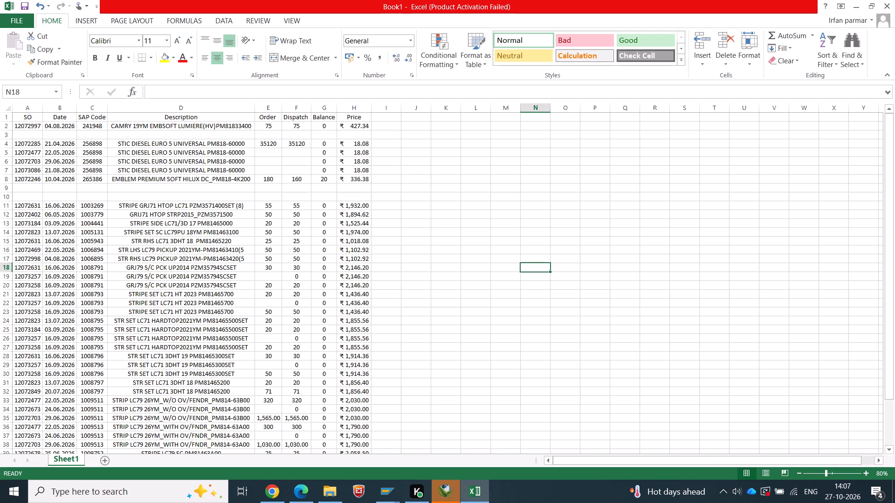
Clear the contents of the three duplicate STIC DIESEL EURO 5 UNIVERSAL rows, cells A5 to H7.
{"action": "scroll", "coordinate": [367, 244], "scroll_direction": "up", "scroll_amount": 4}
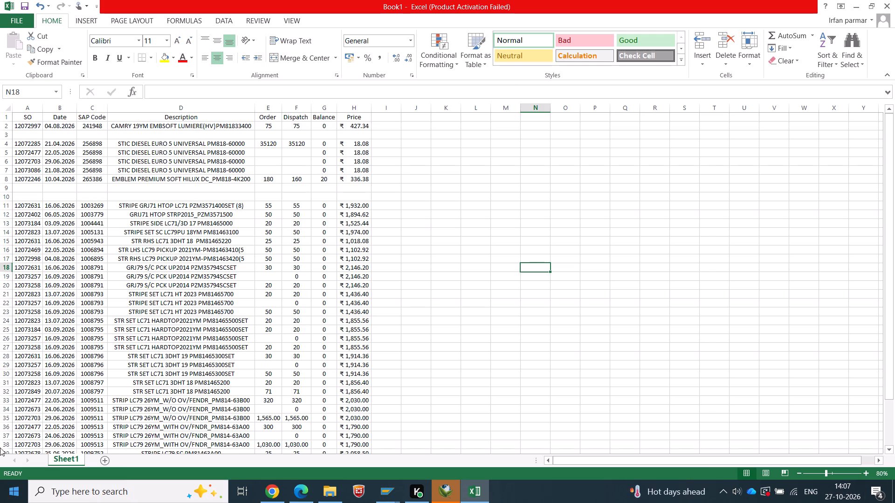
{"action": "left_click_drag", "start_coordinate": [28, 151], "coordinate": [323, 158]}
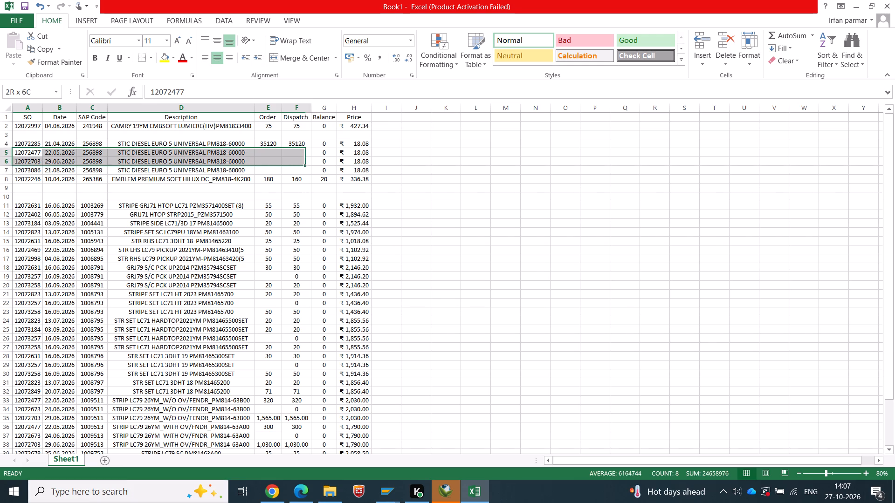
{"action": "left_click_drag", "start_coordinate": [323, 158], "coordinate": [351, 173]}
{"action": "key", "text": "Delete"}
{"action": "left_click", "coordinate": [495, 228]}
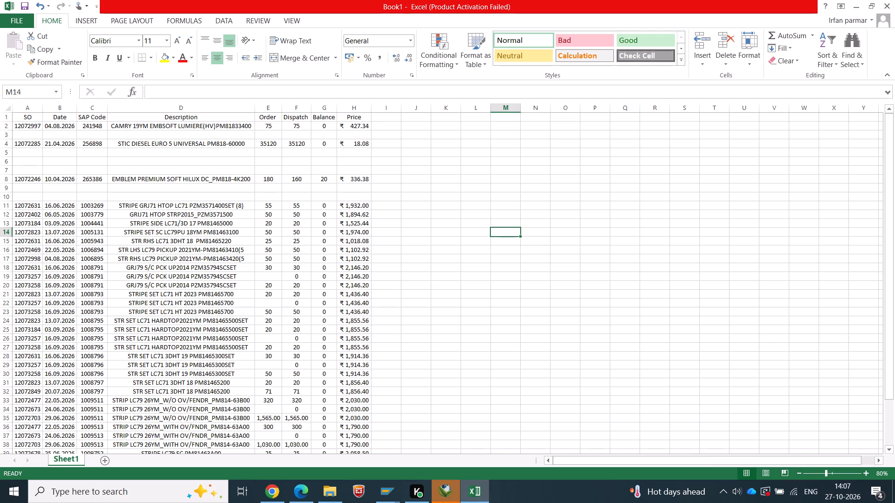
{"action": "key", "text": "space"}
{"action": "key", "text": "Tab"}
{"action": "key", "text": "alt+Tab"}
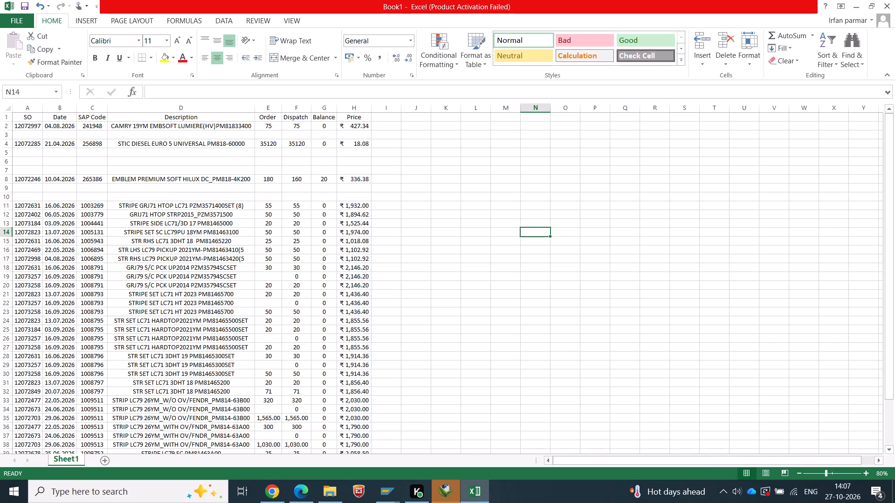
{"action": "key", "text": "alt+Tab"}
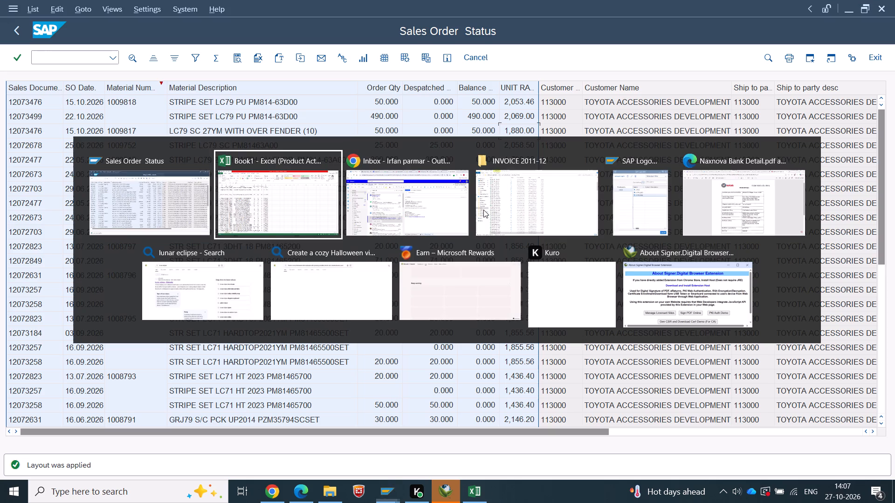
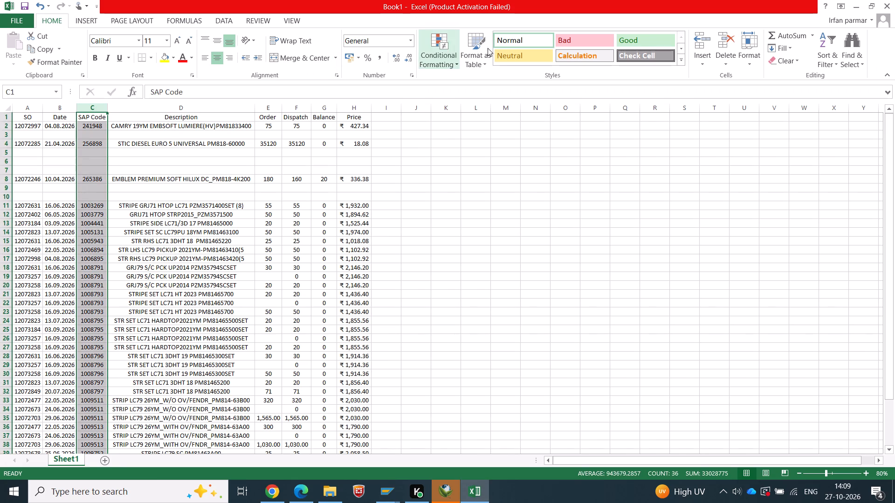
Start a conditional formatting rule that highlights duplicate values in the SAP Code column C.
{"action": "left_click", "coordinate": [441, 61]}
{"action": "left_click", "coordinate": [466, 81]}
{"action": "left_click", "coordinate": [595, 234]}
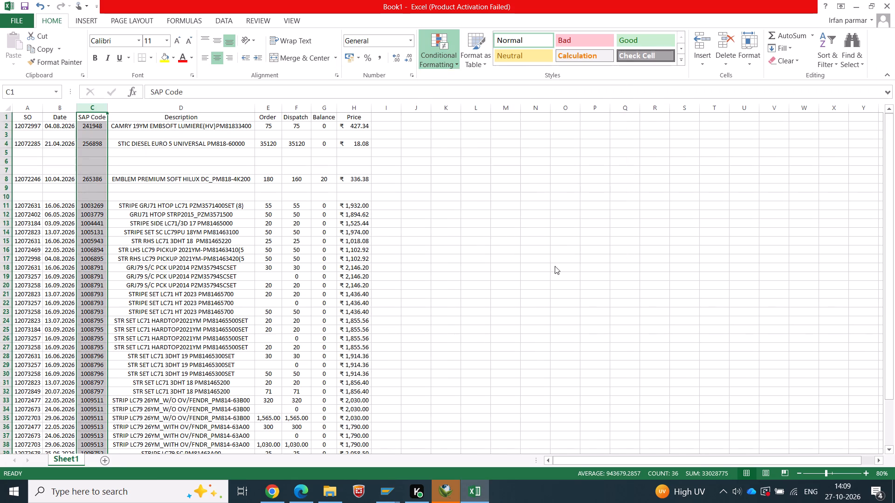
Highlight the duplicate SAP codes in column C with a light red fill and dark red text.
{"action": "left_click", "coordinate": [260, 258]}
{"action": "left_click", "coordinate": [261, 312]}
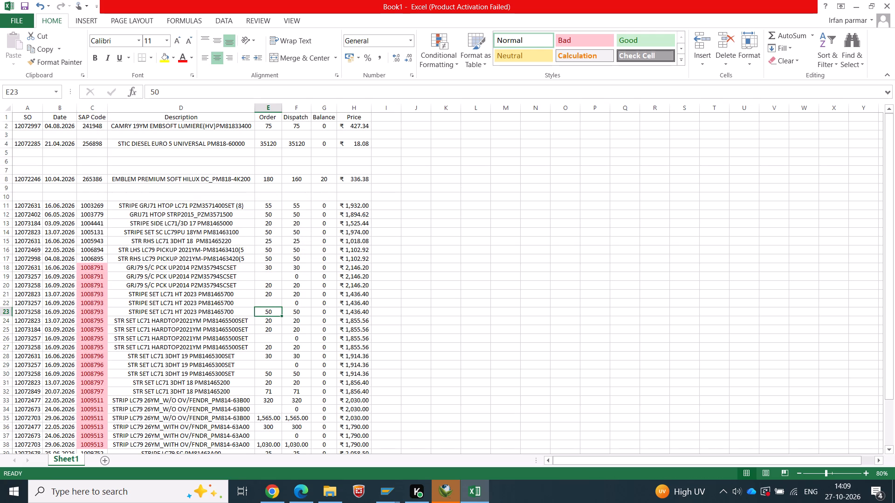
Set both the Order and Dispatch quantities in row 18, the first row of SAP code 1008791, to 50.
{"action": "left_click_drag", "start_coordinate": [92, 266], "coordinate": [98, 265]}
{"action": "key", "text": "Right"}
{"action": "key", "text": "Right"}
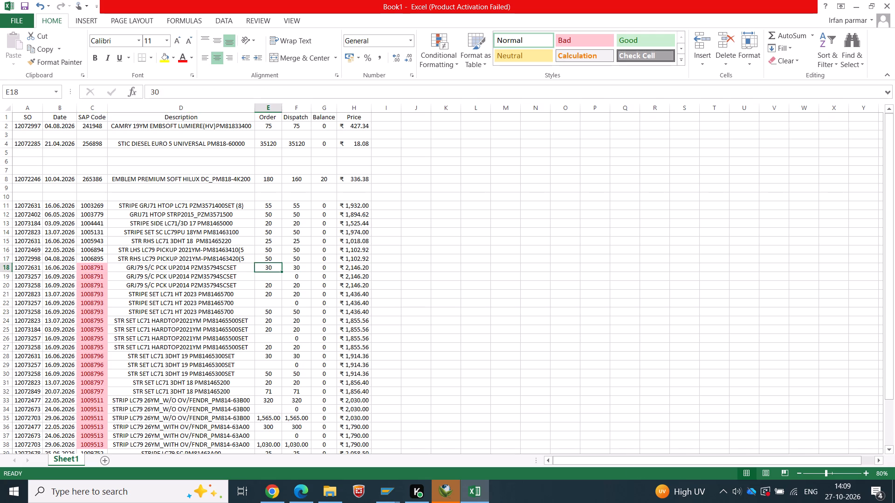
{"action": "key", "text": "shift+Right"}
{"action": "key", "text": "shift+Right"}
{"action": "key", "text": "shift+Down"}
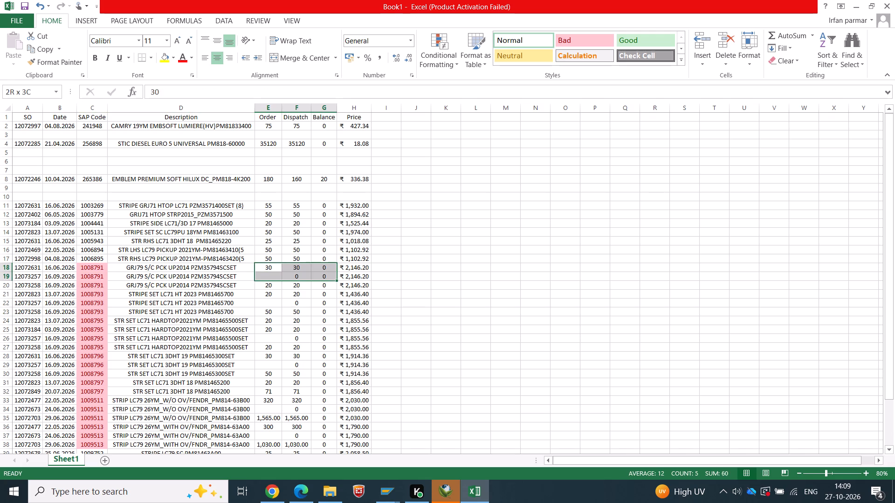
{"action": "key", "text": "shift+Down"}
{"action": "key", "text": "shift+Left"}
{"action": "key", "text": "shift+Left"}
{"action": "key", "text": "shift+Left"}
{"action": "key", "text": "shift+Left"}
{"action": "key", "text": "shift+Left"}
{"action": "key", "text": "shift+Left"}
{"action": "key", "text": "shift+Left"}
{"action": "key", "text": "shift+Left"}
{"action": "key", "text": "shift+Left"}
{"action": "key", "text": "shift+Left"}
{"action": "key", "text": "shift+Right"}
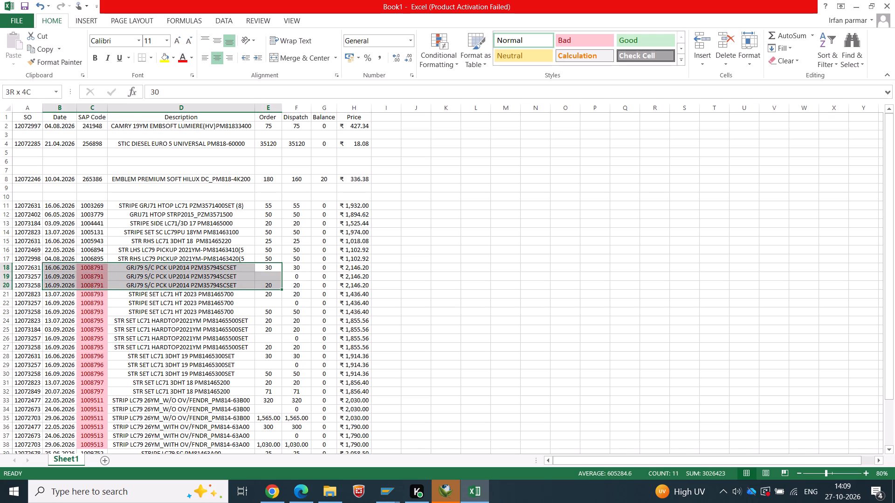
{"action": "key", "text": "shift+Right"}
{"action": "key", "text": "shift+Right"}
{"action": "key", "text": "shift+Right"}
{"action": "key", "text": "shift+Right"}
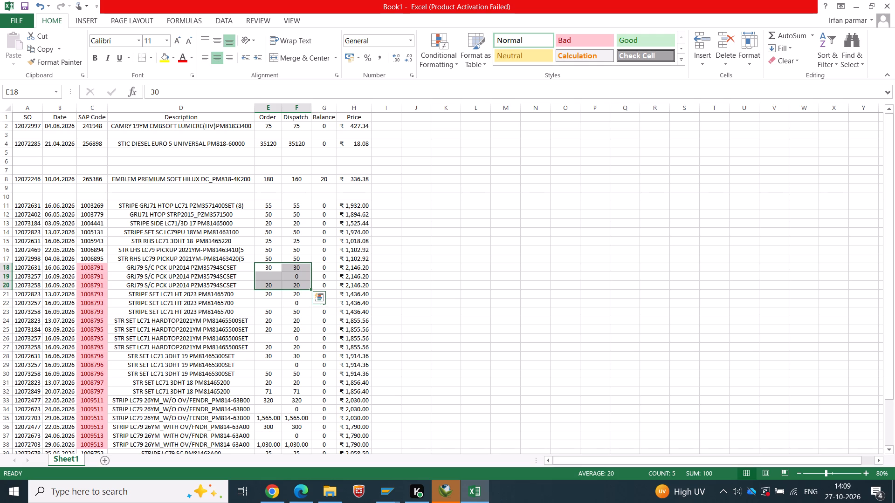
{"action": "left_click", "coordinate": [275, 272]}
{"action": "type", "text": "50"}
{"action": "key", "text": "Tab"}
{"action": "type", "text": "50"}
{"action": "key", "text": "Tab"}
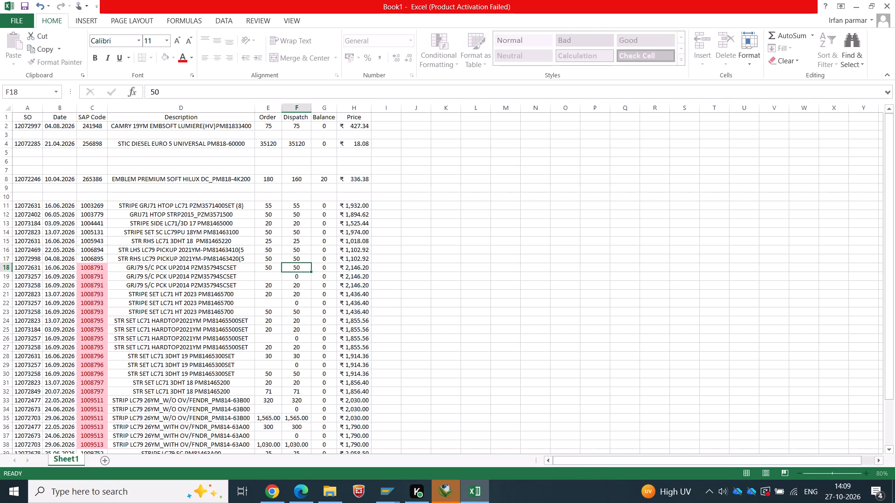
Clear the contents of the two remaining rows of SAP code 1008791, cells A19 to H20.
{"action": "left_click_drag", "start_coordinate": [23, 277], "coordinate": [338, 280]}
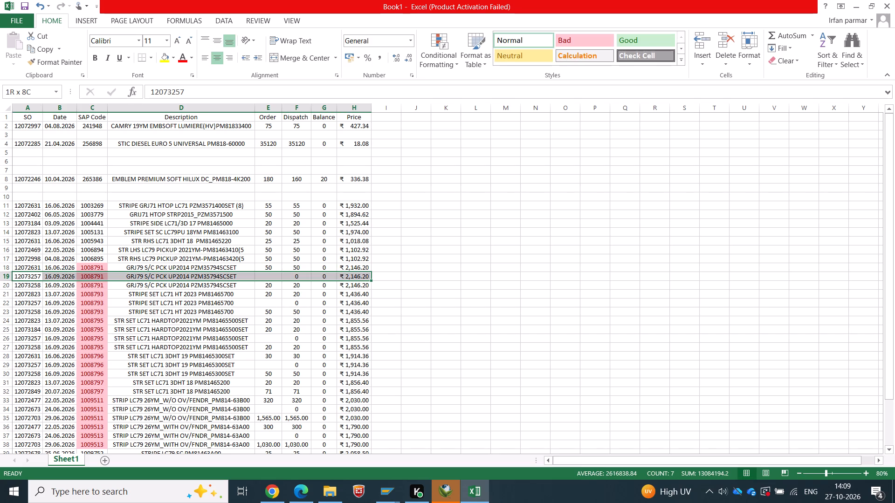
{"action": "left_click_drag", "start_coordinate": [338, 280], "coordinate": [349, 286]}
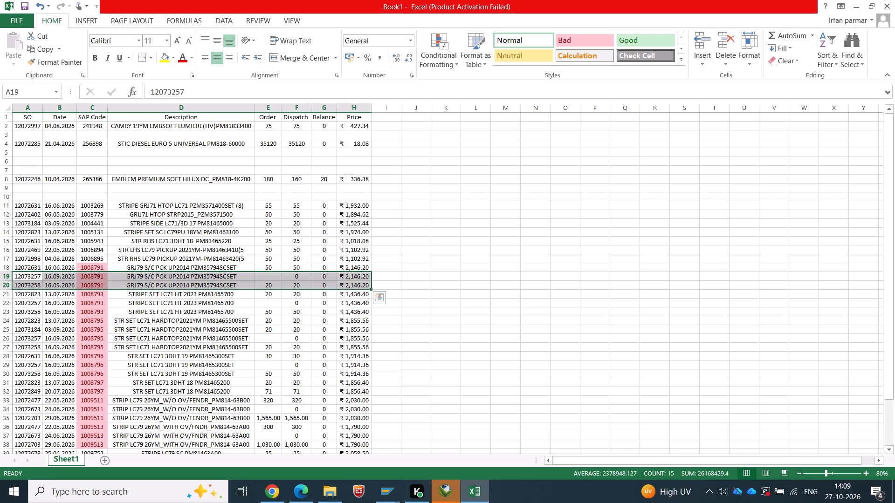
{"action": "key", "text": "Delete"}
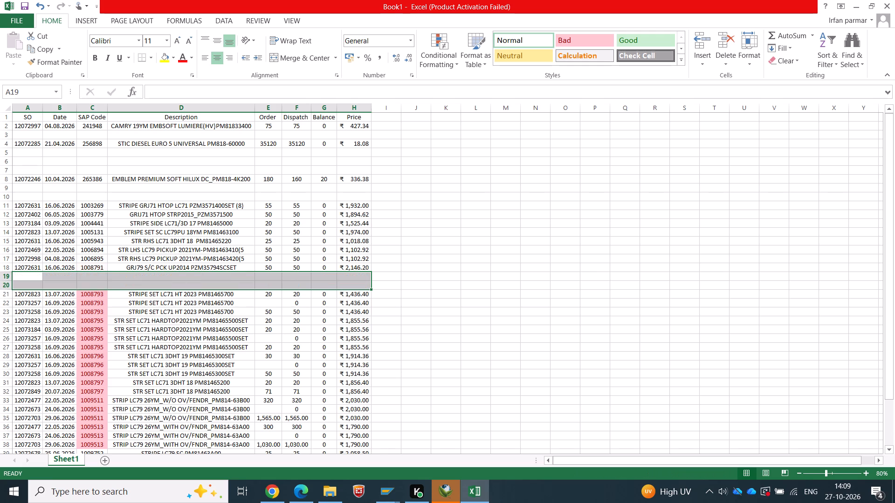
{"action": "key", "text": "ctrl+z"}
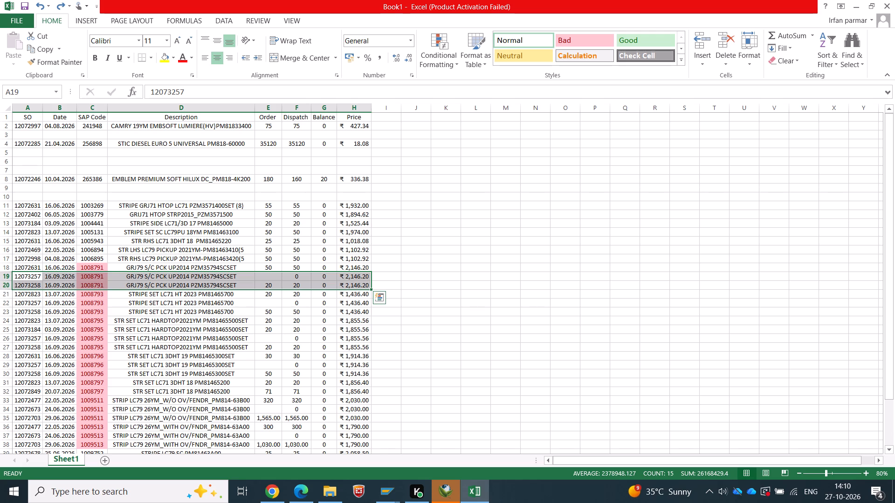
{"action": "key", "text": "Delete"}
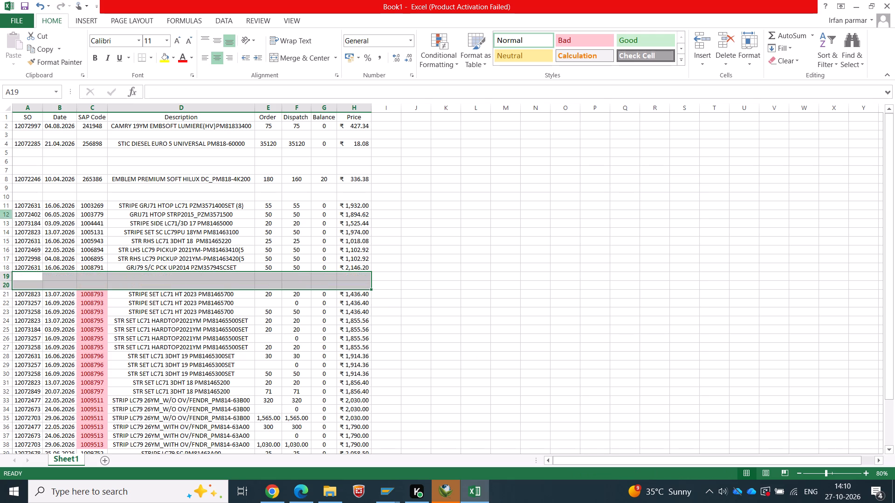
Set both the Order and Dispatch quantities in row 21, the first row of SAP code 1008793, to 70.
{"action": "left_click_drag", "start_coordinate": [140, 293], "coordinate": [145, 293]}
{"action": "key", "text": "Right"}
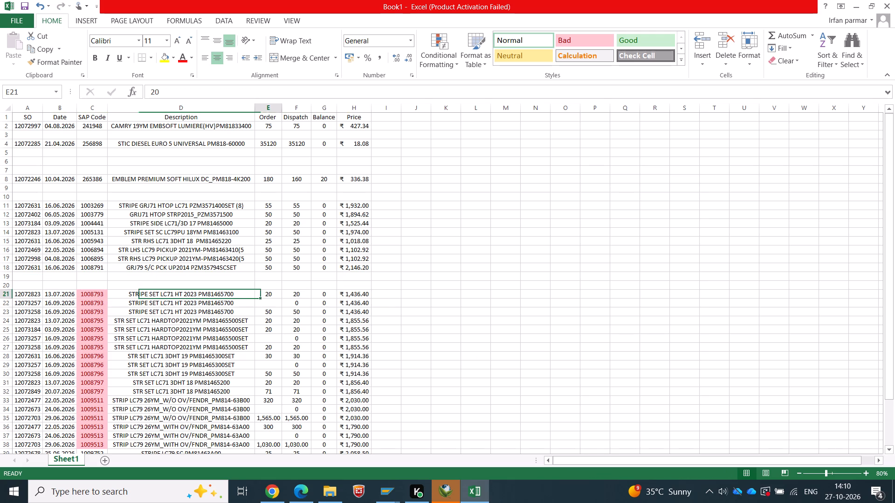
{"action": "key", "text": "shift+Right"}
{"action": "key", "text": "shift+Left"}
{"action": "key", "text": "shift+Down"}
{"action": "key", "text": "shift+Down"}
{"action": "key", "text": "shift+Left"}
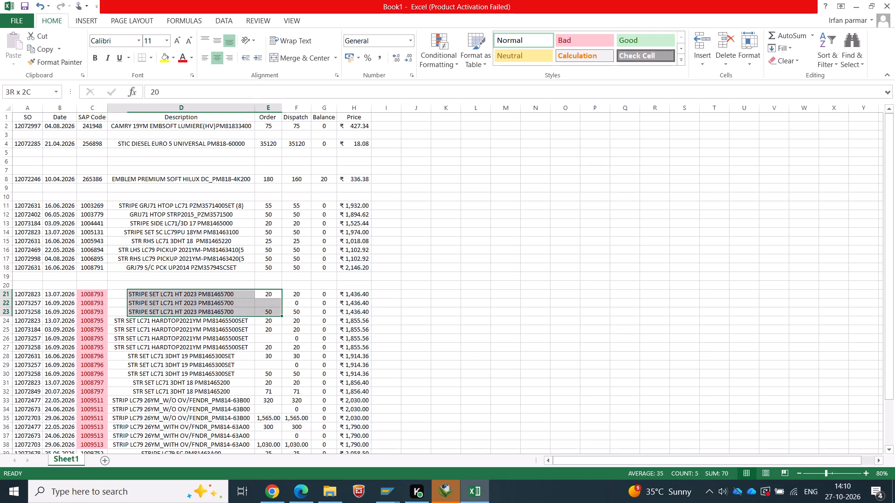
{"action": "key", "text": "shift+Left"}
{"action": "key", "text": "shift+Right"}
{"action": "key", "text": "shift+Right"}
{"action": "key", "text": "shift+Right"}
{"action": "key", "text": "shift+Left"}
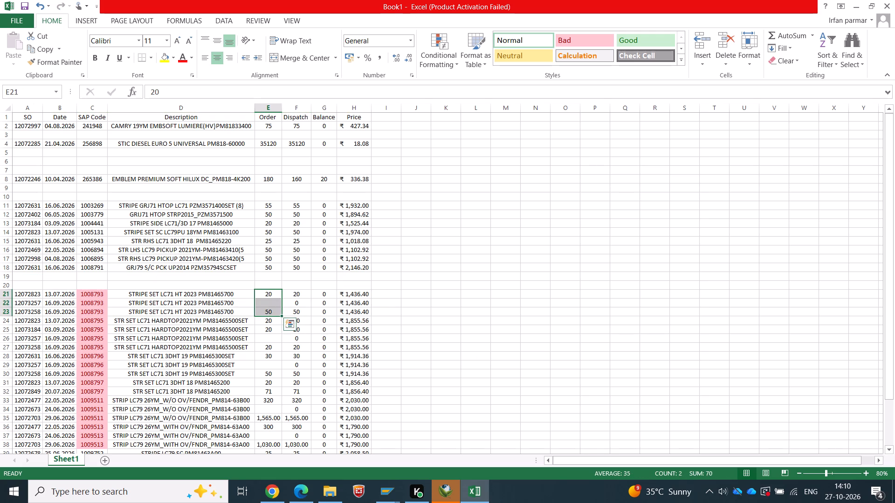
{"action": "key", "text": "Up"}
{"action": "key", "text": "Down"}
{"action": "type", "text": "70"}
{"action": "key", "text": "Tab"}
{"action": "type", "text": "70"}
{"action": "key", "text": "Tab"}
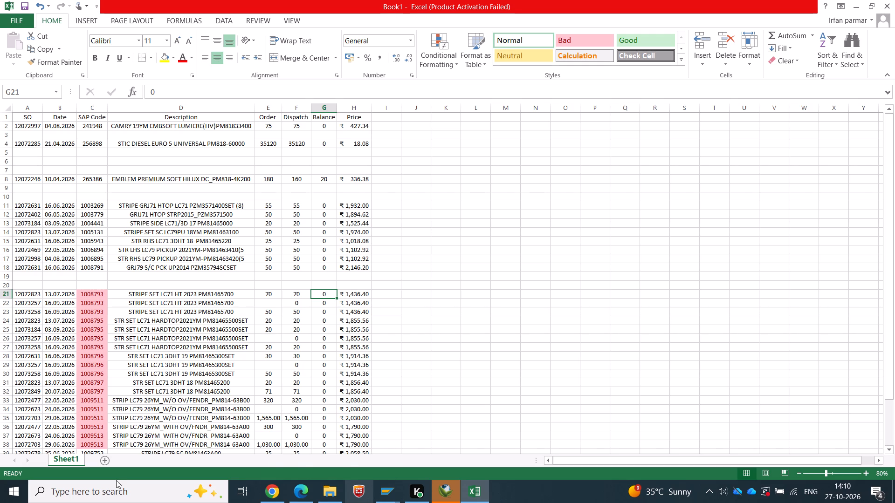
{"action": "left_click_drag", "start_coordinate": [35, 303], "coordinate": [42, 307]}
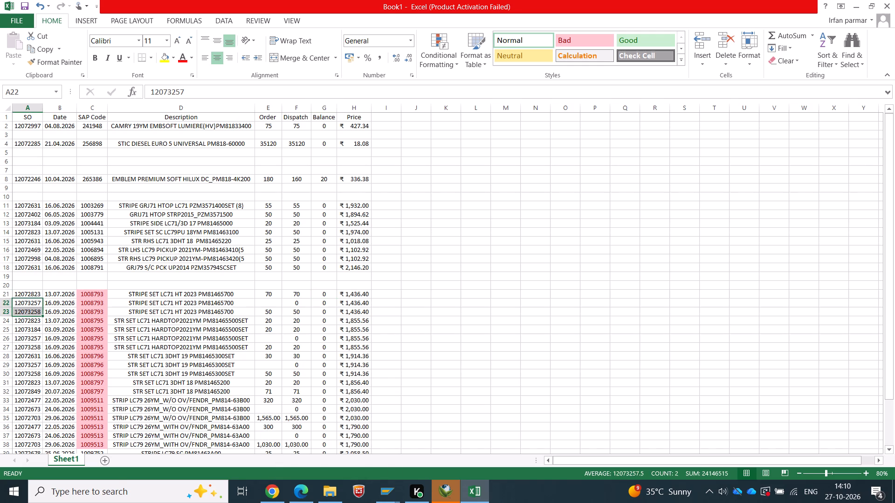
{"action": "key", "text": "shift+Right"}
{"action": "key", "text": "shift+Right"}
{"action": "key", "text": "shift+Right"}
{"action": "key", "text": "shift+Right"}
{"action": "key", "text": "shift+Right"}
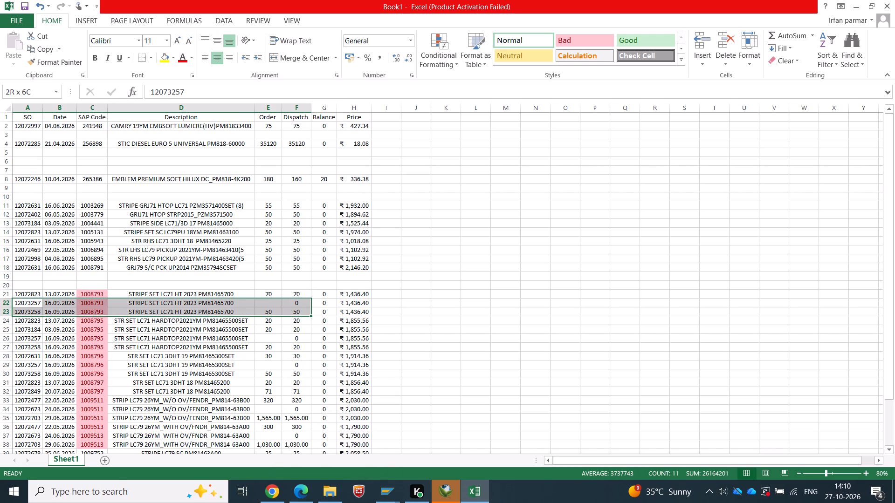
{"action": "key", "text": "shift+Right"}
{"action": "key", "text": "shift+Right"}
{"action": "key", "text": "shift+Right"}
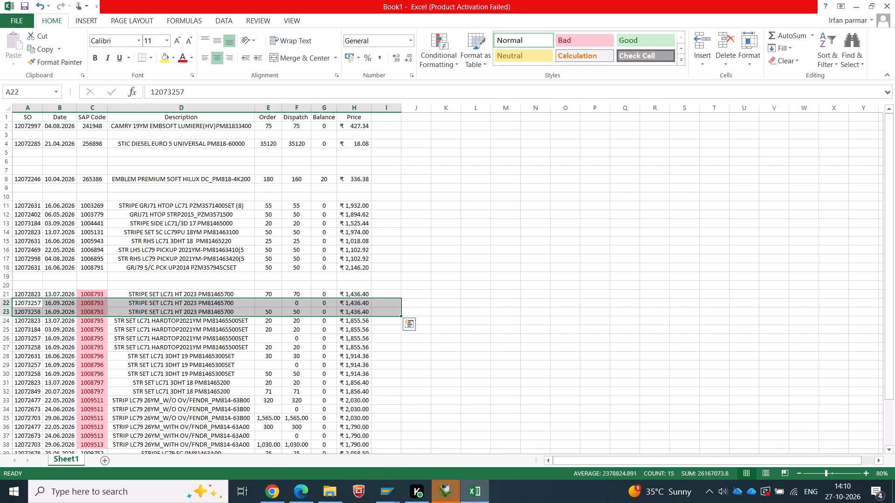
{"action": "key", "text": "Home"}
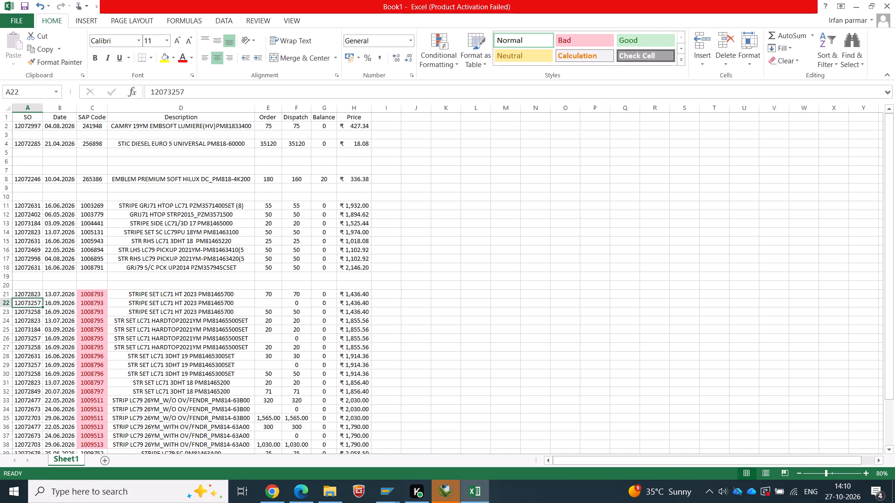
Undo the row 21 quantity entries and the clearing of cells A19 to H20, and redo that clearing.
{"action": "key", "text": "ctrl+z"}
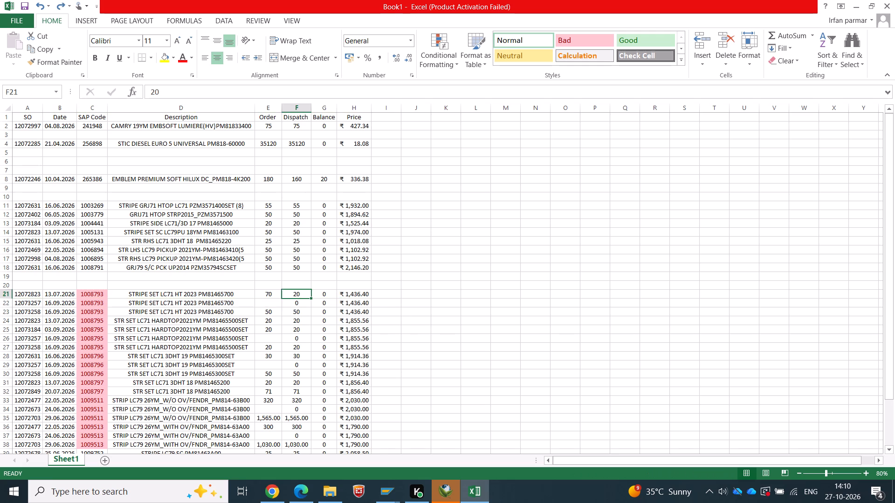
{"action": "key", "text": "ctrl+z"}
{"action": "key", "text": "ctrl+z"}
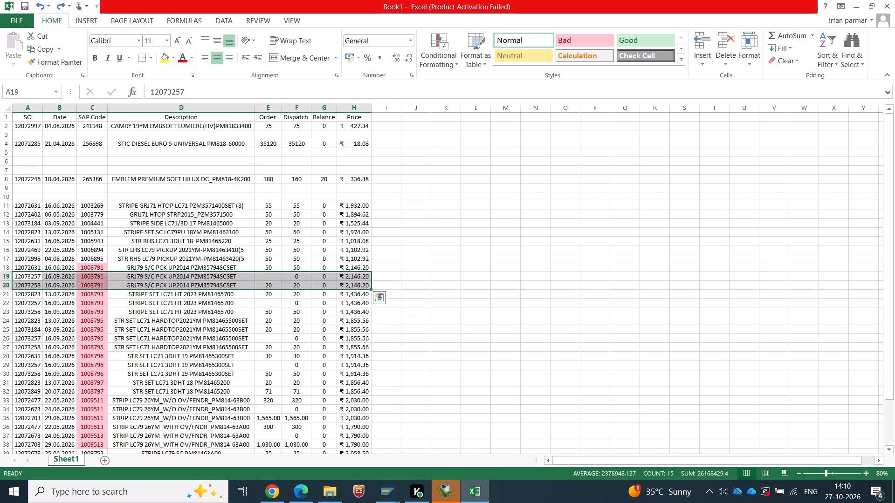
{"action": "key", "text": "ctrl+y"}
Set both the Order and Dispatch quantities in row 21, the first row of SAP code 1008793, to 70.
{"action": "left_click", "coordinate": [280, 312]}
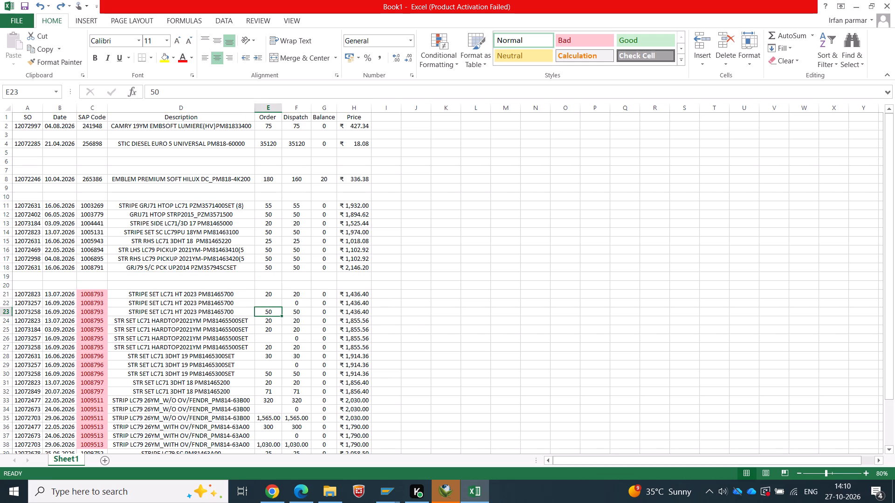
{"action": "left_click_drag", "start_coordinate": [31, 296], "coordinate": [311, 317]}
{"action": "left_click", "coordinate": [268, 295]}
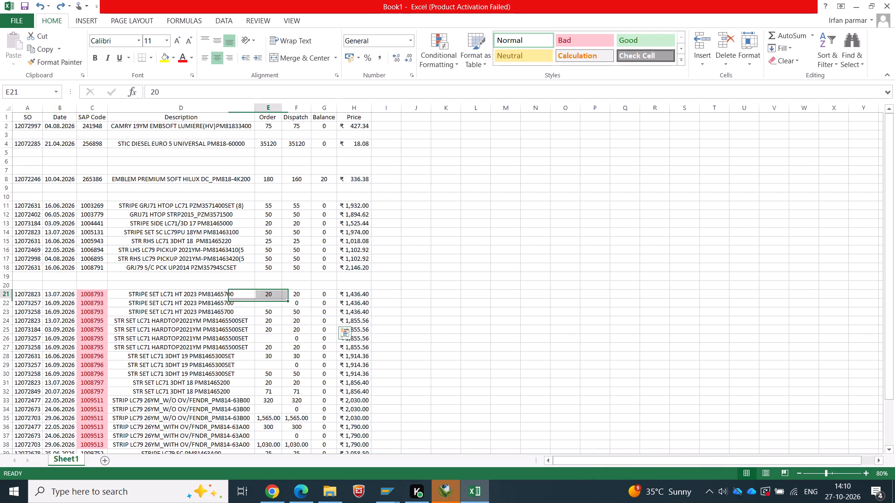
{"action": "type", "text": "70"}
{"action": "key", "text": "Tab"}
{"action": "type", "text": "70"}
{"action": "key", "text": "Tab"}
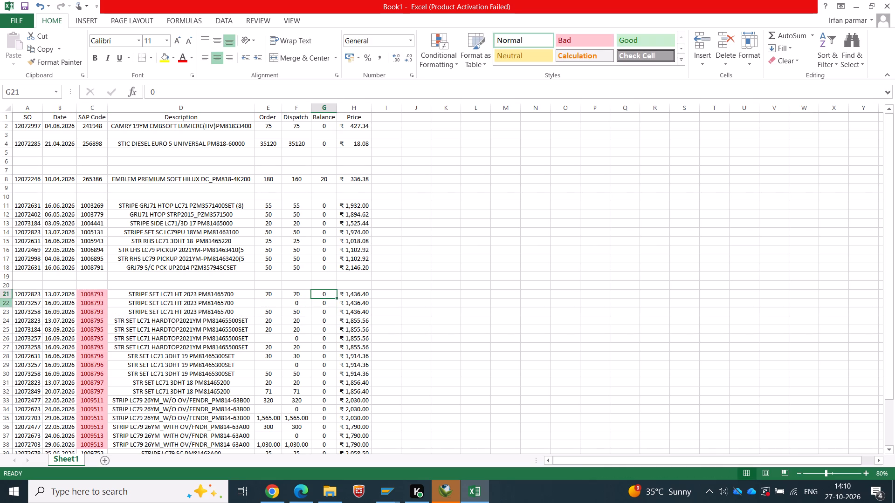
Delete the whole Dispatch and Balance columns, F and G.
{"action": "left_click_drag", "start_coordinate": [297, 108], "coordinate": [349, 107]}
{"action": "left_click_drag", "start_coordinate": [297, 109], "coordinate": [332, 108]}
{"action": "right_click", "coordinate": [332, 108]}
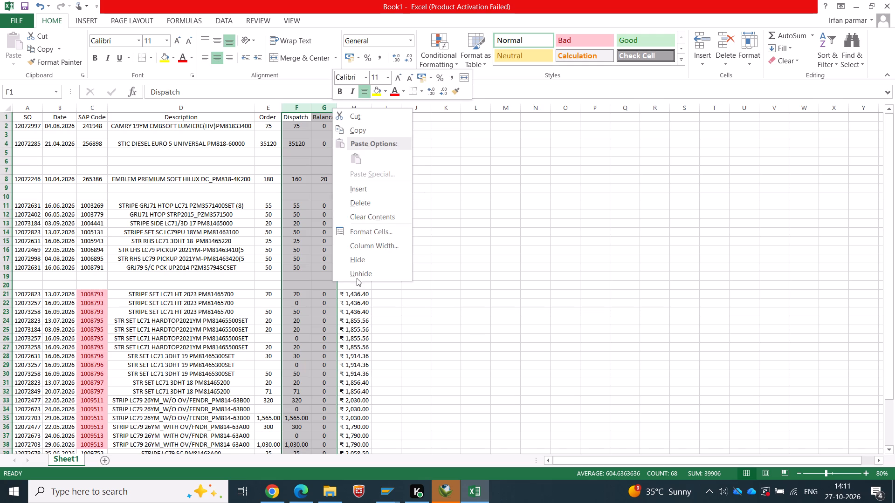
{"action": "left_click", "coordinate": [355, 200]}
{"action": "left_click", "coordinate": [501, 368]}
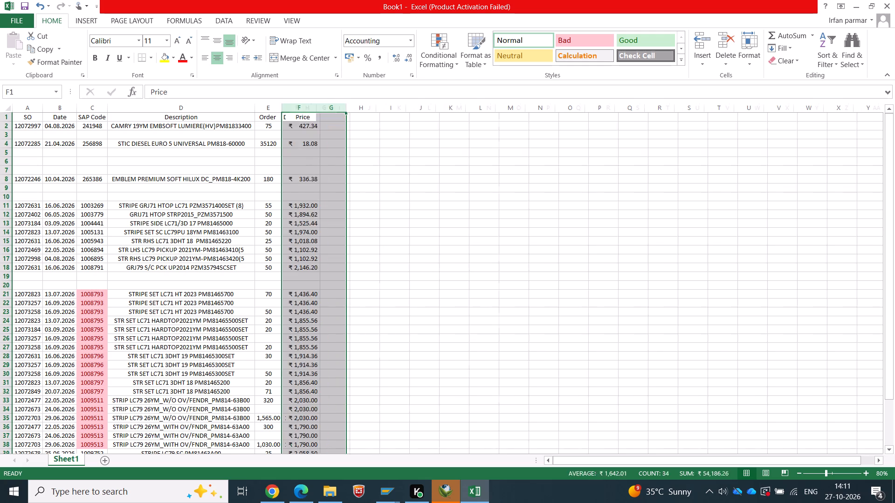
Clear the contents of the two remaining rows of SAP code 1008793, cells A22 to F23.
{"action": "left_click_drag", "start_coordinate": [26, 302], "coordinate": [292, 308]}
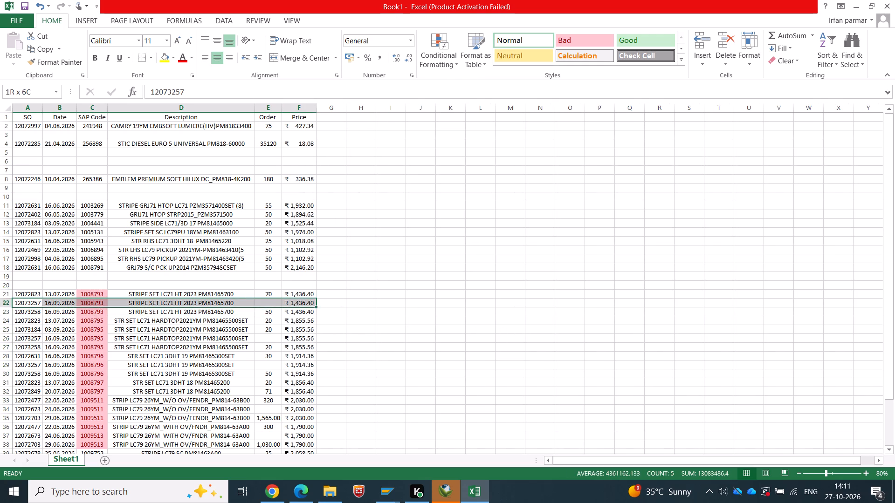
{"action": "left_click_drag", "start_coordinate": [292, 308], "coordinate": [295, 313]}
{"action": "key", "text": "Delete"}
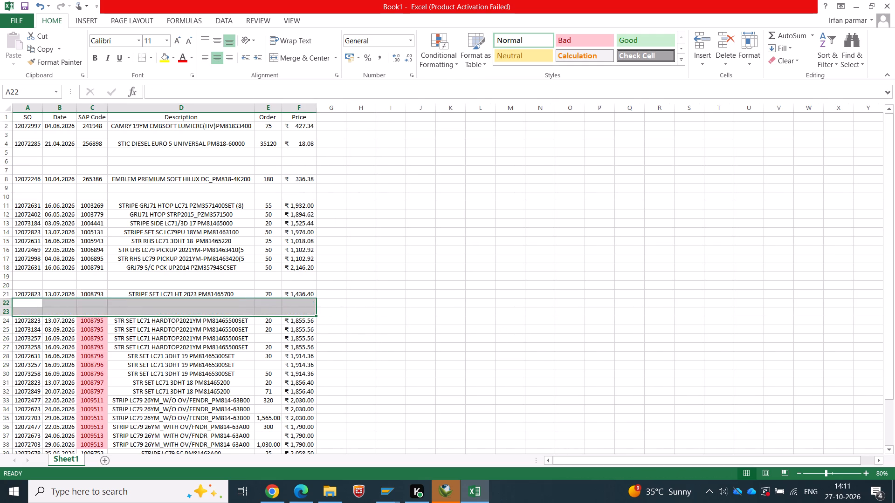
{"action": "left_click", "coordinate": [472, 279]}
Set the Order quantity in row 24, the first row of SAP code 1008795, to 60.
{"action": "left_click_drag", "start_coordinate": [275, 317], "coordinate": [265, 347]}
{"action": "left_click", "coordinate": [268, 313]}
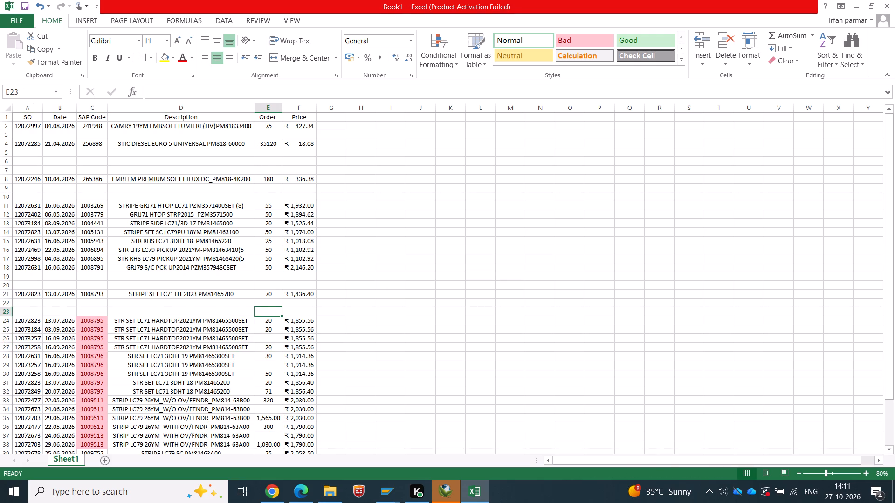
{"action": "left_click", "coordinate": [269, 321]}
{"action": "type", "text": "60"}
{"action": "key", "text": "Tab"}
Clear the contents of the three remaining rows of SAP code 1008795, cells A25 to F27.
{"action": "left_click_drag", "start_coordinate": [21, 332], "coordinate": [311, 347]}
{"action": "key", "text": "Delete"}
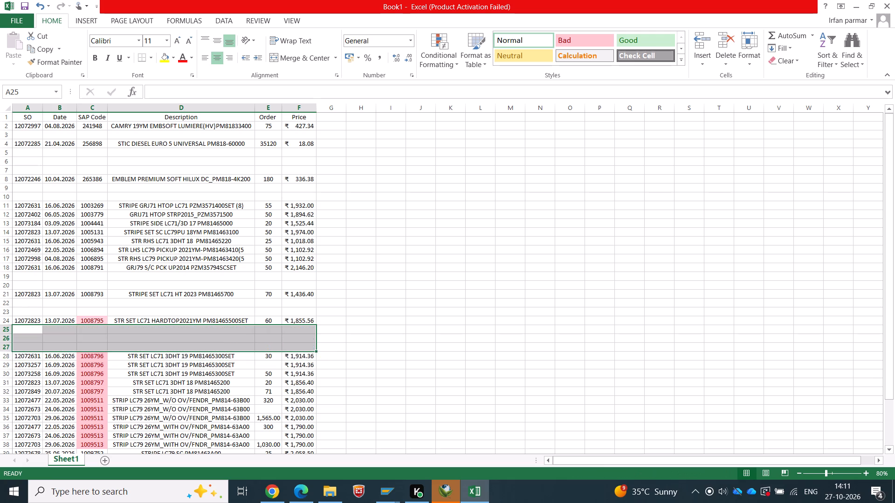
Set the Order quantity in row 28, the first row of SAP code 1008796, to 80.
{"action": "left_click_drag", "start_coordinate": [274, 358], "coordinate": [265, 373]}
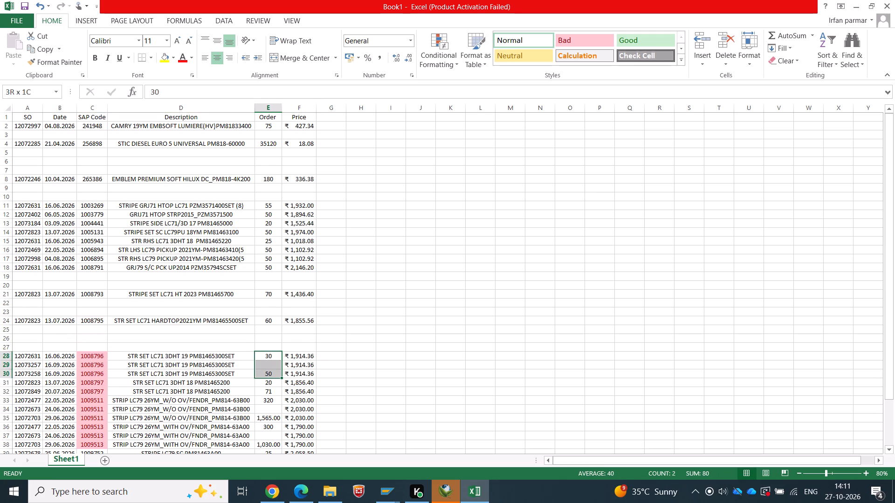
{"action": "left_click", "coordinate": [268, 354]}
{"action": "key", "text": "0"}
{"action": "key", "text": "BackSpace"}
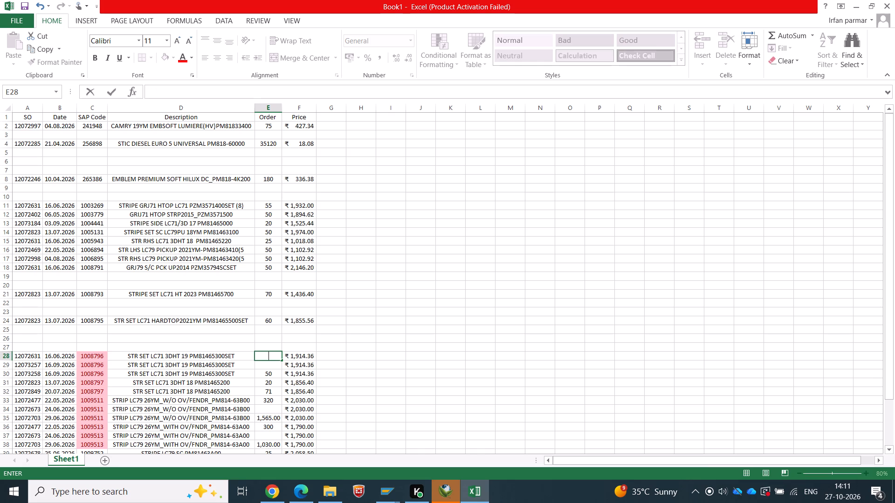
{"action": "type", "text": "80"}
{"action": "key", "text": "Tab"}
Clear the contents of the two remaining rows of SAP code 1008796, cells A29 to F30.
{"action": "left_click_drag", "start_coordinate": [25, 367], "coordinate": [263, 369]}
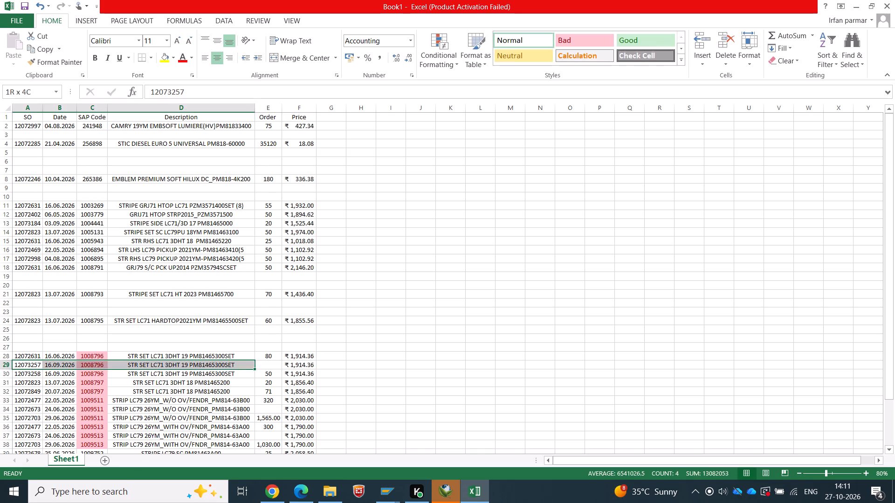
{"action": "left_click_drag", "start_coordinate": [263, 369], "coordinate": [298, 374]}
{"action": "key", "text": "Delete"}
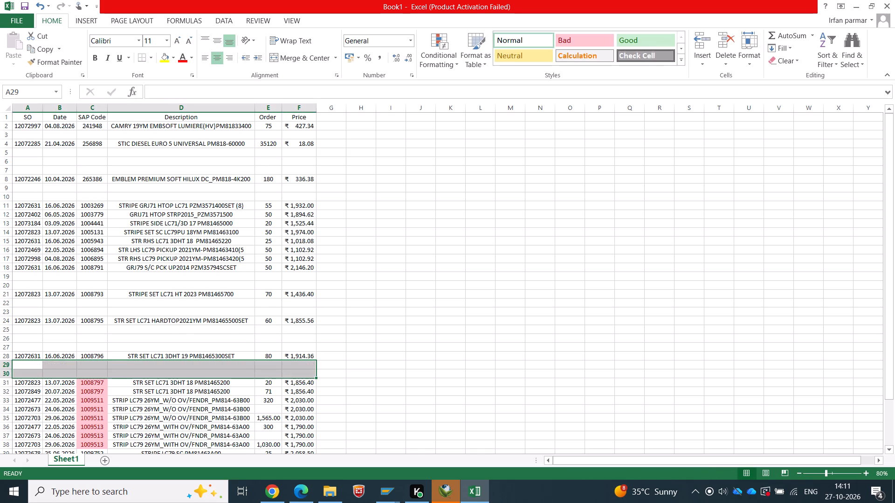
Set the Order quantity in row 31, the first row of SAP code 1008797, to 91.
{"action": "left_click_drag", "start_coordinate": [261, 382], "coordinate": [265, 391]}
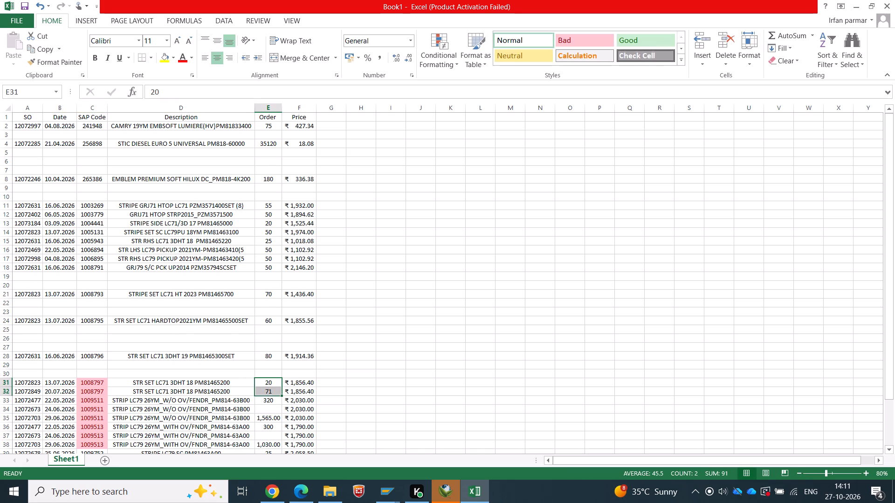
{"action": "left_click", "coordinate": [267, 383]}
{"action": "type", "text": "91"}
{"action": "key", "text": "Tab"}
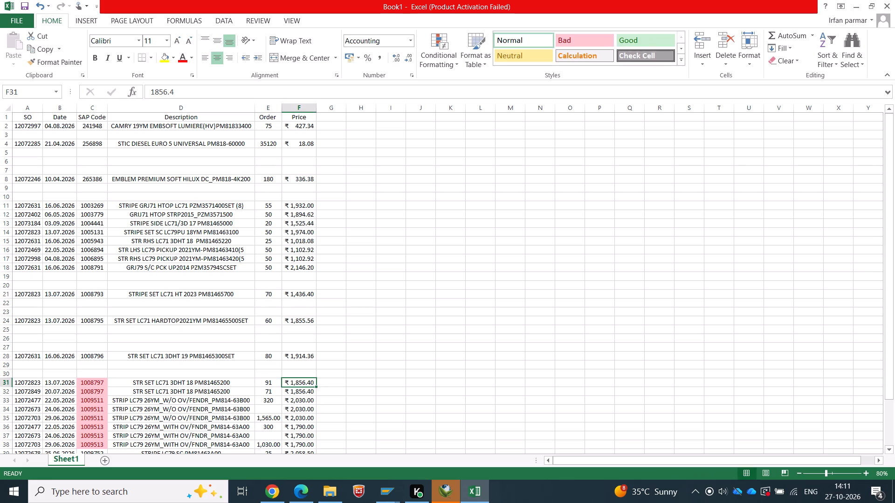
Clear the contents of the remaining row of SAP code 1008797, cells A32 to G32.
{"action": "left_click_drag", "start_coordinate": [31, 392], "coordinate": [320, 387]}
{"action": "key", "text": "Delete"}
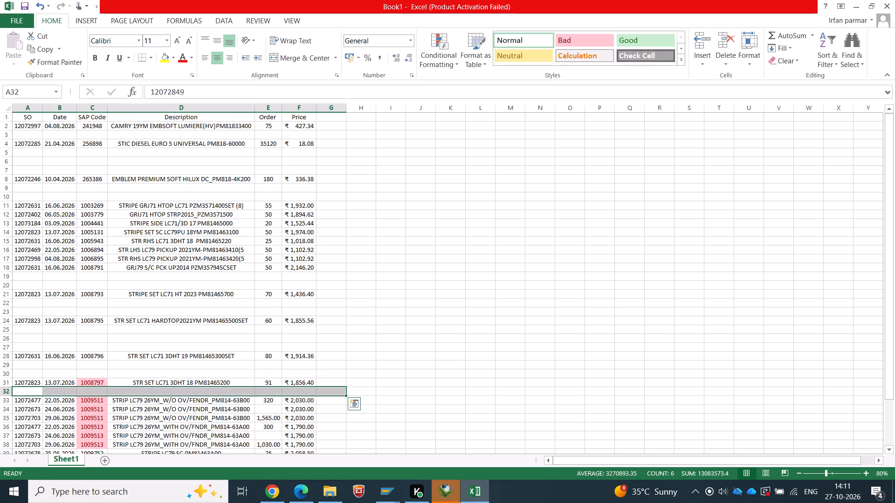
Set the Order quantity in row 33, the first row of SAP code 1009511, to 1885.
{"action": "scroll", "coordinate": [384, 322], "scroll_direction": "down", "scroll_amount": 5}
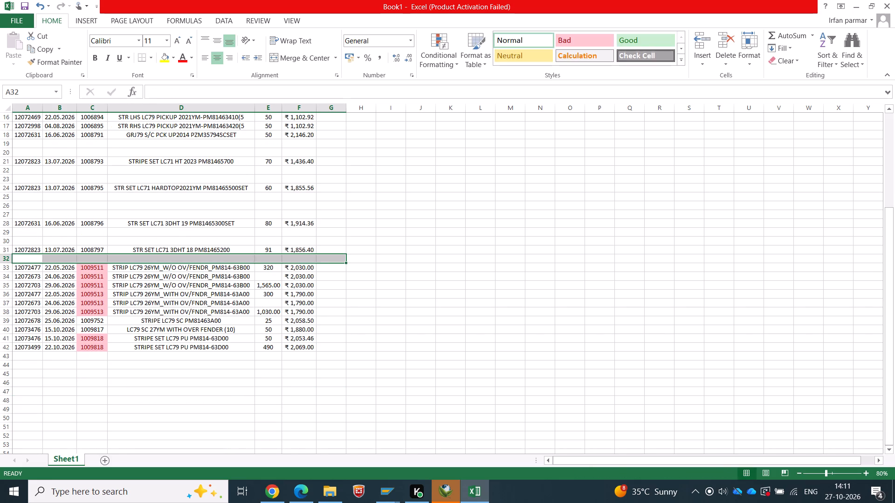
{"action": "left_click_drag", "start_coordinate": [275, 271], "coordinate": [196, 293]}
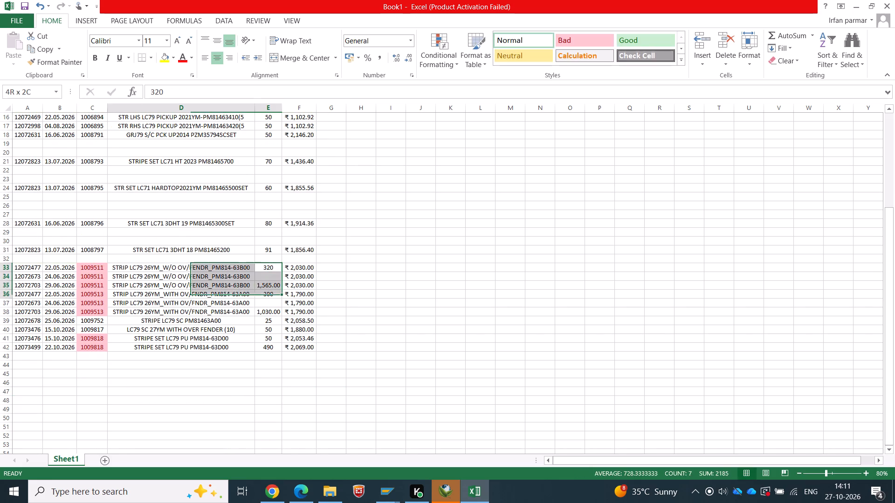
{"action": "left_click_drag", "start_coordinate": [196, 293], "coordinate": [268, 285]}
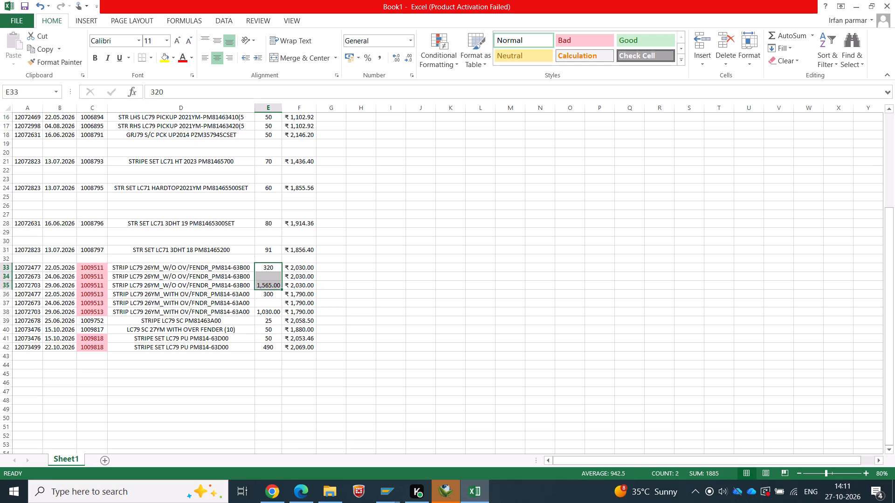
{"action": "left_click", "coordinate": [262, 269]}
{"action": "type", "text": "1885"}
{"action": "key", "text": "Tab"}
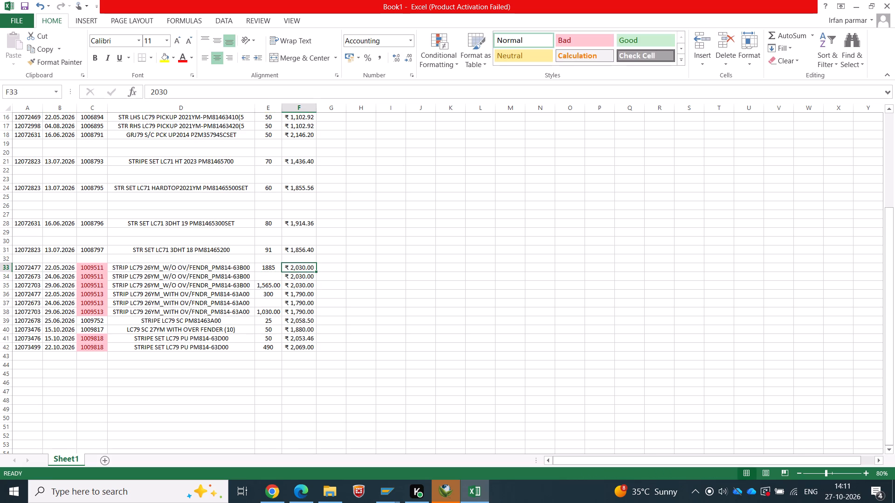
Clear the contents of the two remaining rows of SAP code 1009511, cells A34 to F35.
{"action": "left_click_drag", "start_coordinate": [27, 276], "coordinate": [277, 282]}
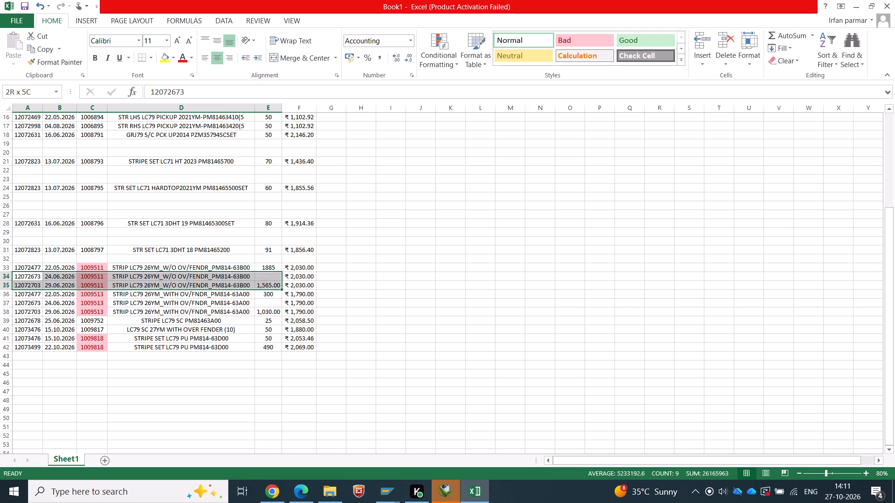
{"action": "left_click_drag", "start_coordinate": [277, 282], "coordinate": [303, 282]}
{"action": "key", "text": "Delete"}
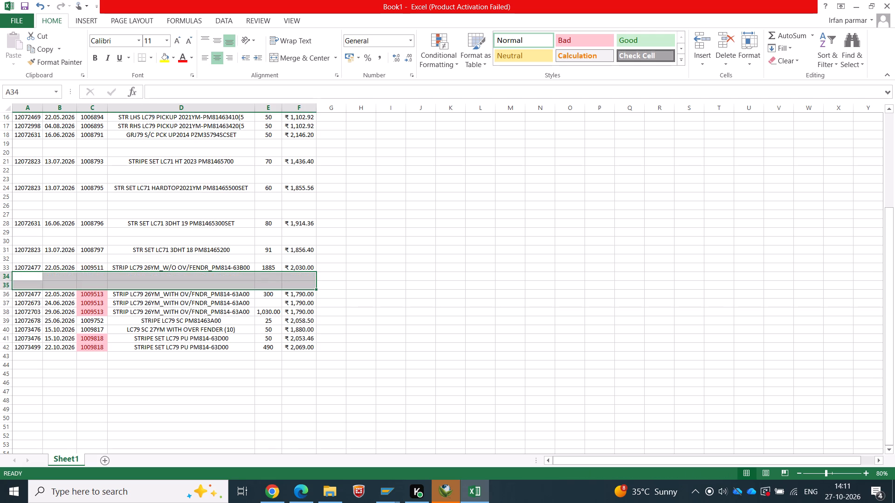
Set the Order quantity in row 36, the first row of SAP code 1009513, to 1330.
{"action": "left_click_drag", "start_coordinate": [264, 297], "coordinate": [265, 309]}
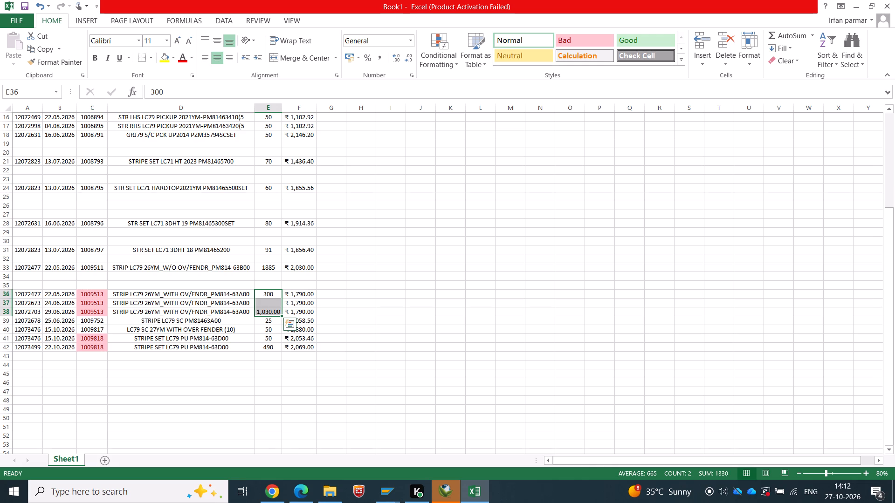
{"action": "left_click", "coordinate": [264, 297]}
{"action": "type", "text": "1330"}
{"action": "key", "text": "Tab"}
Clear the contents of the two remaining rows of SAP code 1009513, cells A37 to F38.
{"action": "left_click_drag", "start_coordinate": [27, 304], "coordinate": [270, 311]}
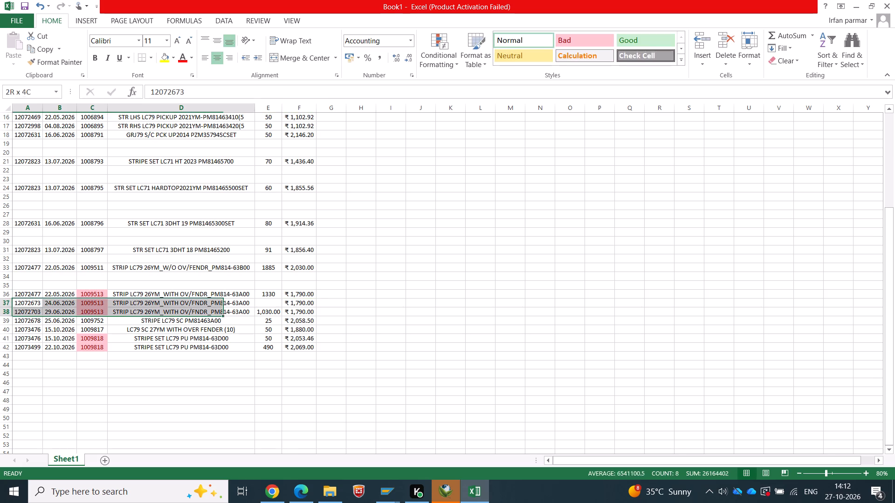
{"action": "left_click_drag", "start_coordinate": [270, 311], "coordinate": [307, 311]}
{"action": "key", "text": "Delete"}
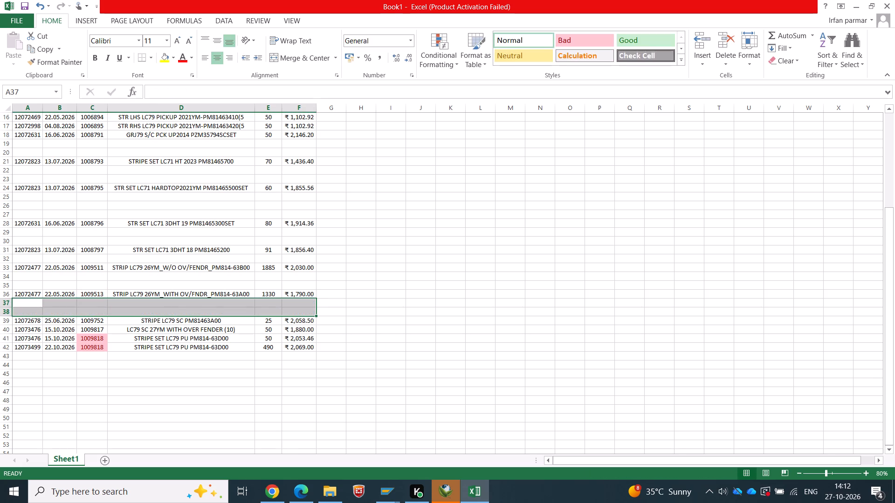
Delete the whole of row 41, the first of the two rows of SAP code 1009818.
{"action": "left_click", "coordinate": [8, 337]}
{"action": "right_click", "coordinate": [8, 337]}
{"action": "left_click", "coordinate": [37, 261]}
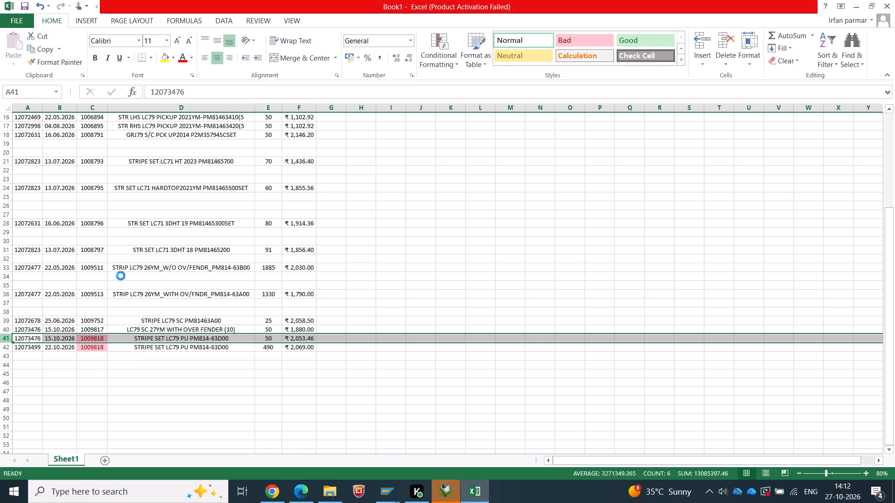
{"action": "left_click", "coordinate": [399, 275]}
Delete the blank rows below SAP codes 241948, 256898 and 265386 so that the rows down to 1003269 are contiguous.
{"action": "scroll", "coordinate": [392, 281], "scroll_direction": "up", "scroll_amount": 16}
{"action": "left_click", "coordinate": [10, 135]}
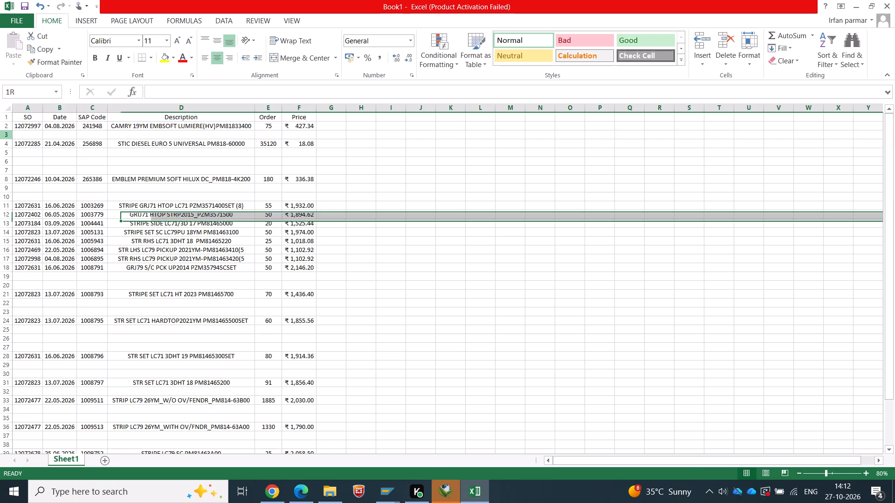
{"action": "right_click", "coordinate": [10, 135]}
{"action": "left_click", "coordinate": [43, 231]}
{"action": "left_click_drag", "start_coordinate": [7, 143], "coordinate": [7, 157]}
{"action": "key", "text": "F4"}
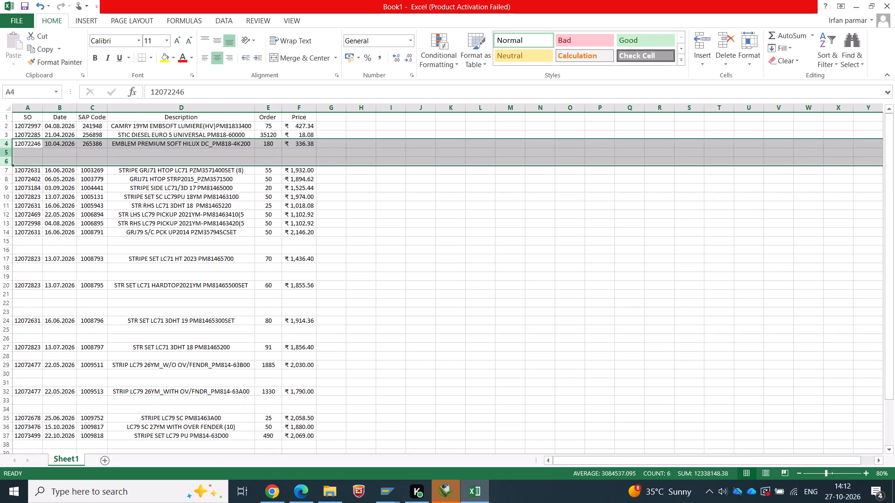
{"action": "left_click_drag", "start_coordinate": [8, 155], "coordinate": [8, 163]}
{"action": "key", "text": "F4"}
Delete the blank rows below SAP codes 1008791, 1008793 and 1008795, undoing any accidental row height change.
{"action": "left_click_drag", "start_coordinate": [5, 221], "coordinate": [5, 226]}
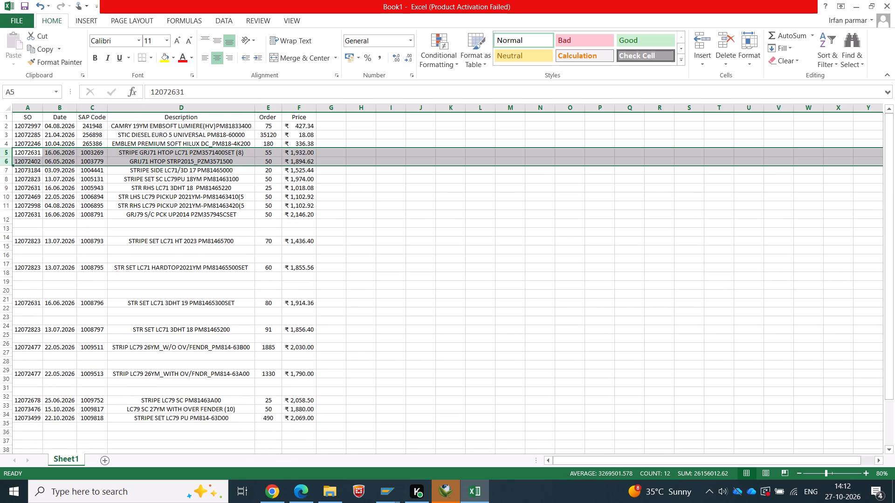
{"action": "key", "text": "ctrl+z"}
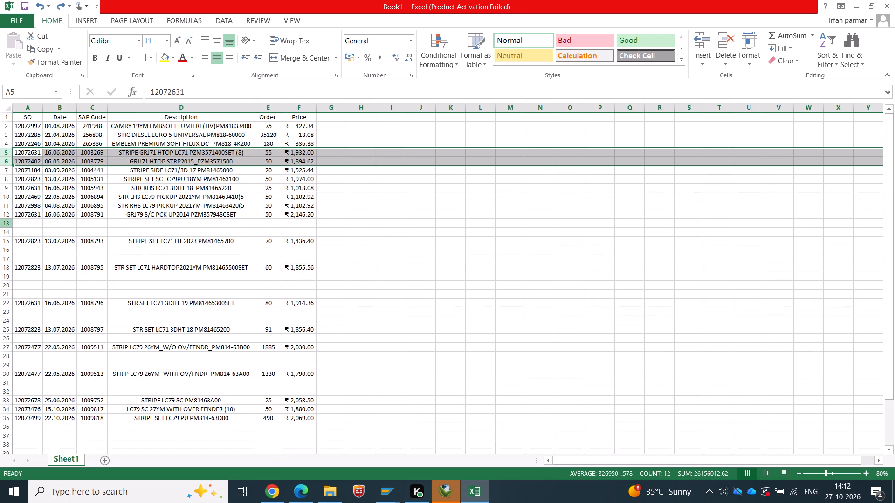
{"action": "left_click_drag", "start_coordinate": [10, 223], "coordinate": [13, 230]}
{"action": "right_click", "coordinate": [7, 230]}
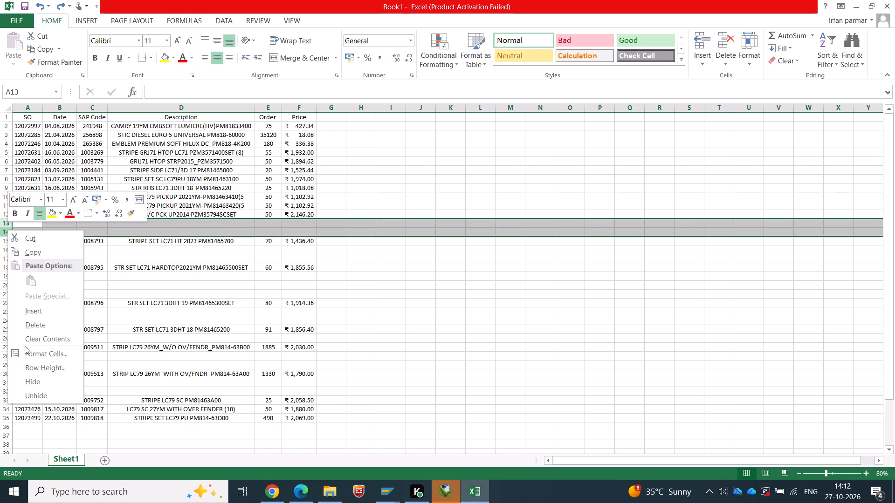
{"action": "left_click", "coordinate": [40, 327]}
{"action": "left_click", "coordinate": [278, 313]}
{"action": "left_click_drag", "start_coordinate": [5, 232], "coordinate": [5, 241]}
{"action": "key", "text": "F4"}
{"action": "left_click_drag", "start_coordinate": [10, 241], "coordinate": [10, 260]}
{"action": "key", "text": "F4"}
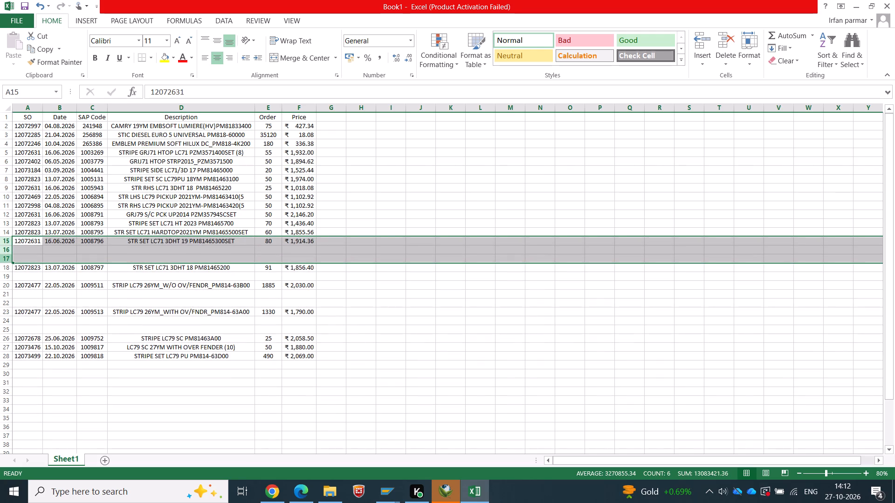
Delete the blank rows below SAP codes 1008796, 1008797, 1009511 and 1009513.
{"action": "left_click_drag", "start_coordinate": [4, 251], "coordinate": [6, 262]}
{"action": "key", "text": "F4"}
{"action": "left_click", "coordinate": [7, 259]}
{"action": "key", "text": "F4"}
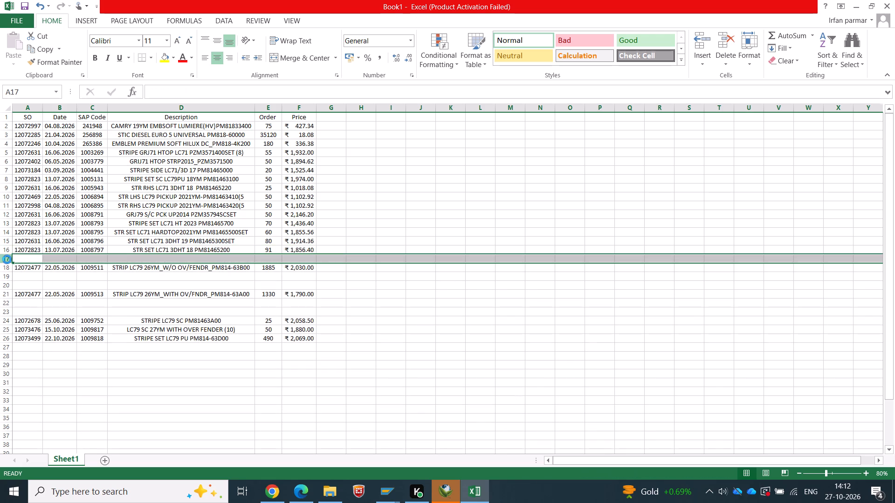
{"action": "left_click_drag", "start_coordinate": [7, 265], "coordinate": [7, 272]}
{"action": "key", "text": "F4"}
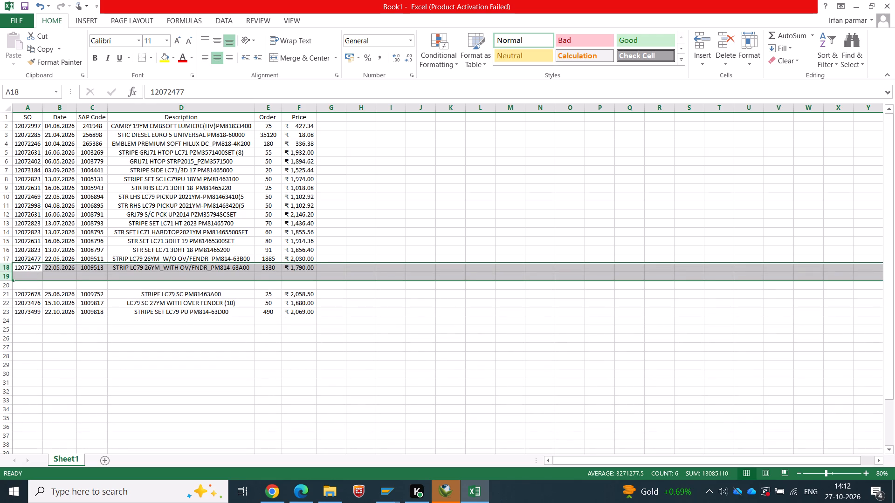
{"action": "left_click_drag", "start_coordinate": [8, 276], "coordinate": [8, 284]}
{"action": "key", "text": "F4"}
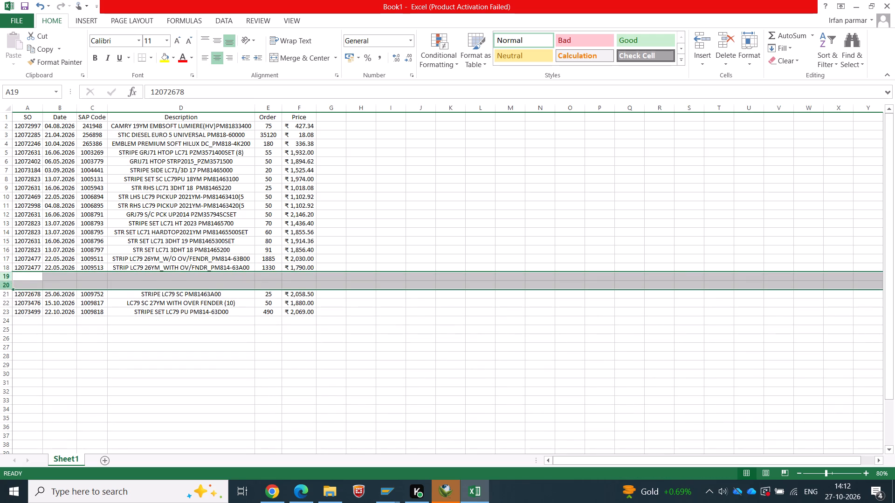
{"action": "left_click", "coordinate": [349, 364]}
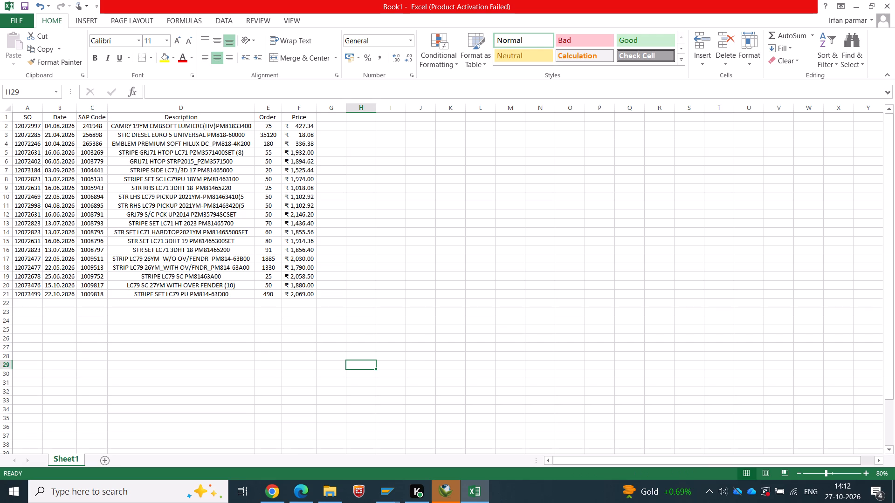
Turn on filters for the header row, row 1.
{"action": "left_click", "coordinate": [6, 114]}
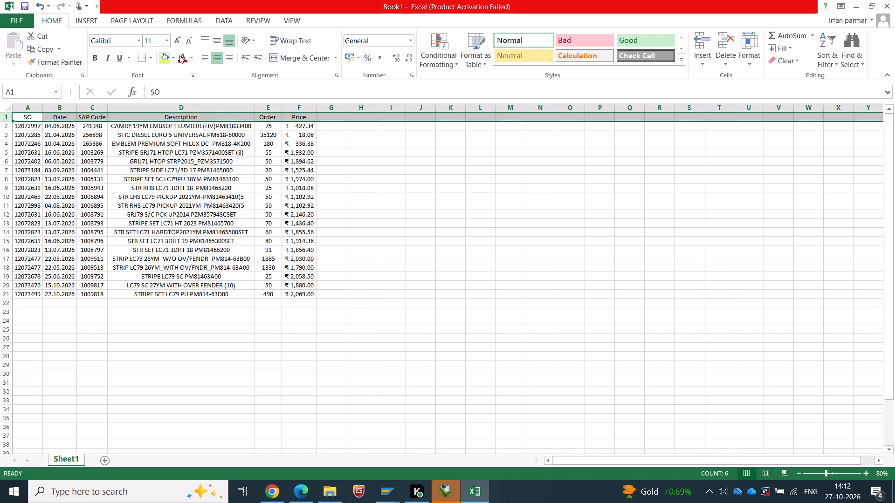
{"action": "left_click", "coordinate": [219, 13]}
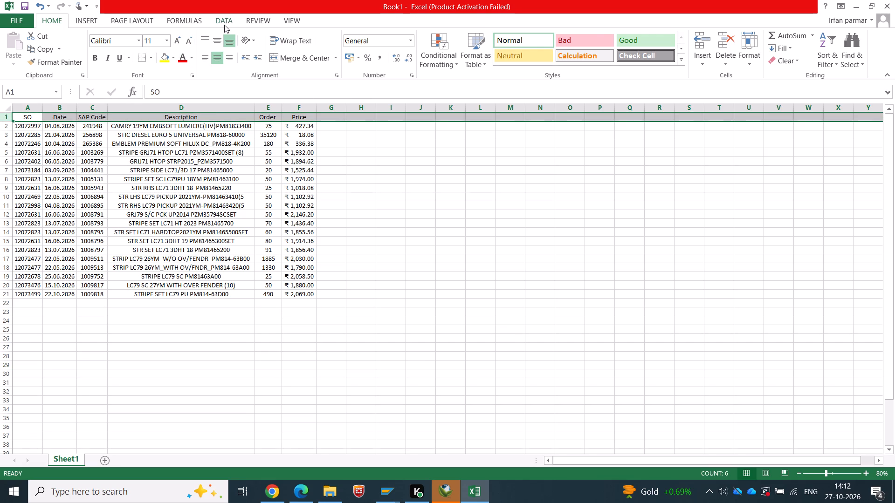
{"action": "left_click", "coordinate": [225, 24]}
{"action": "left_click", "coordinate": [293, 44]}
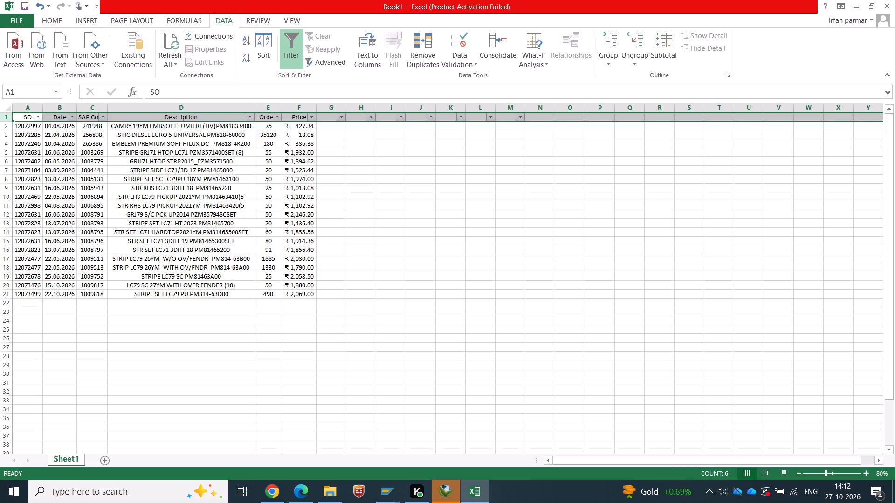
{"action": "left_click", "coordinate": [491, 394]}
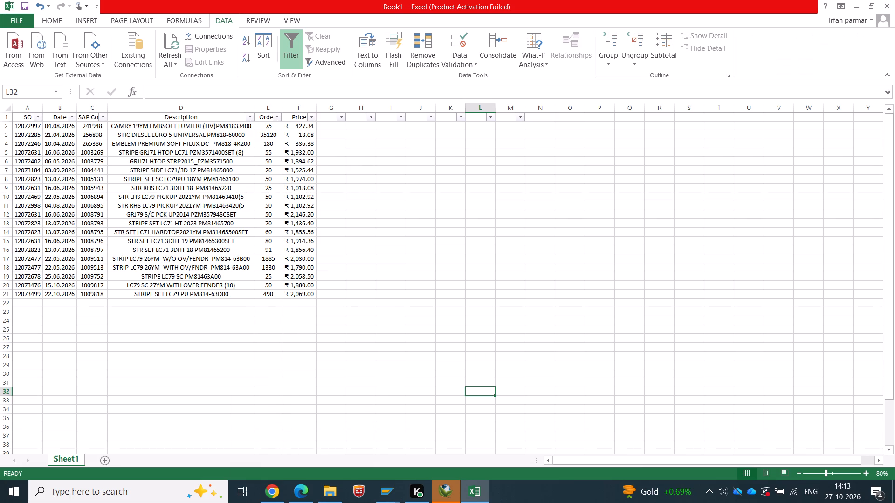
{"action": "left_click", "coordinate": [545, 319]}
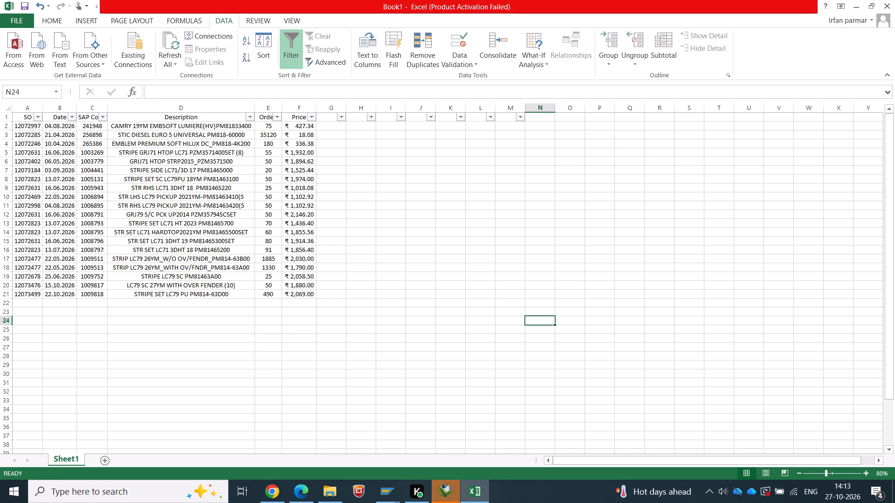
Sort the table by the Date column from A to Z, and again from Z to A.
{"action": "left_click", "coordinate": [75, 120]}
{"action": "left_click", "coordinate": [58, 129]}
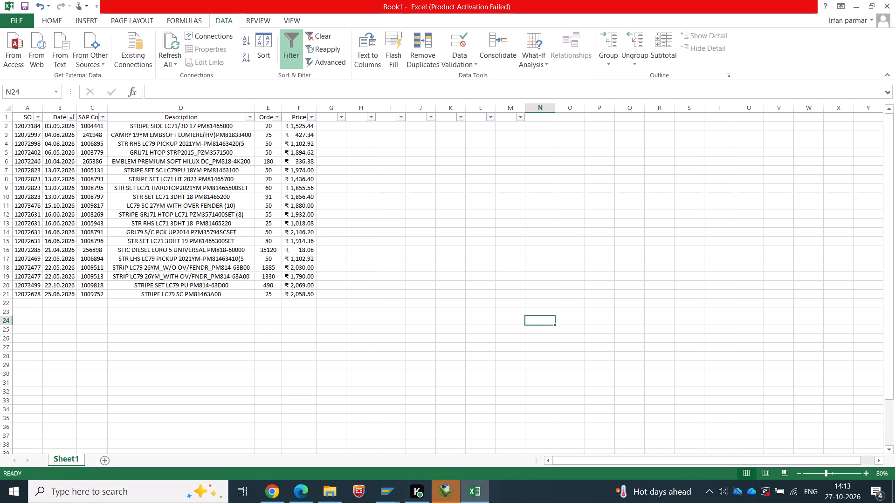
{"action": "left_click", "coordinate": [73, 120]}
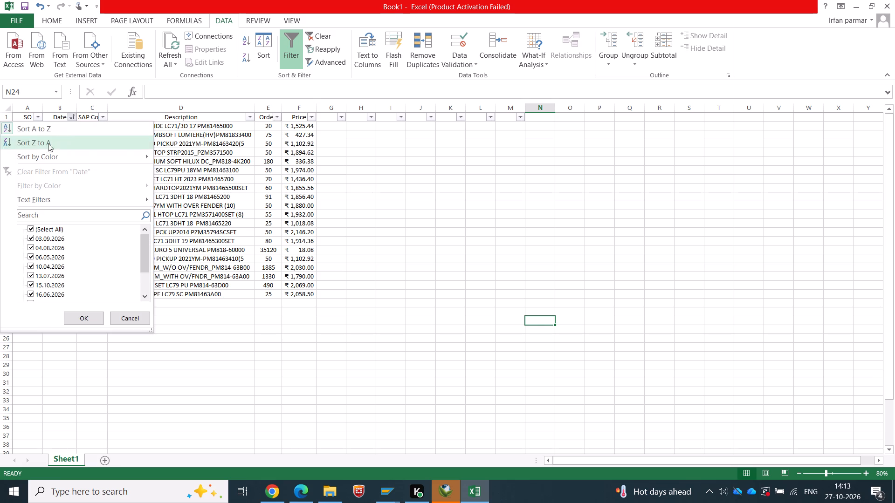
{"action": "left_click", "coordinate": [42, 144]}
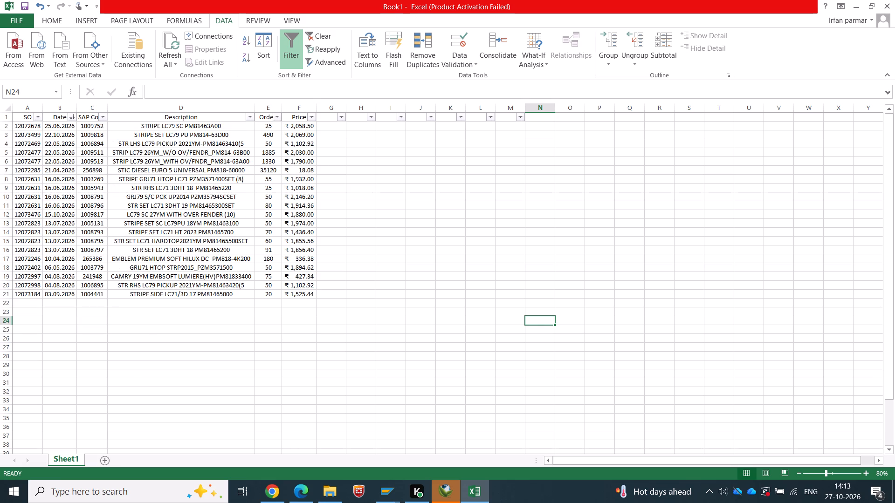
Sort the table by the SAP Code column from smallest to largest.
{"action": "left_click", "coordinate": [101, 117]}
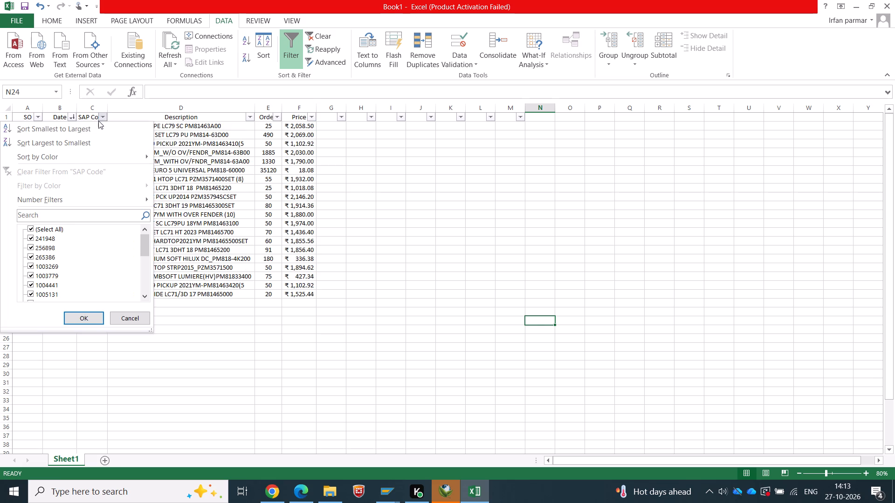
{"action": "left_click", "coordinate": [68, 130]}
{"action": "left_click", "coordinate": [460, 214]}
{"action": "scroll", "coordinate": [208, 182], "scroll_direction": "up", "scroll_amount": 3}
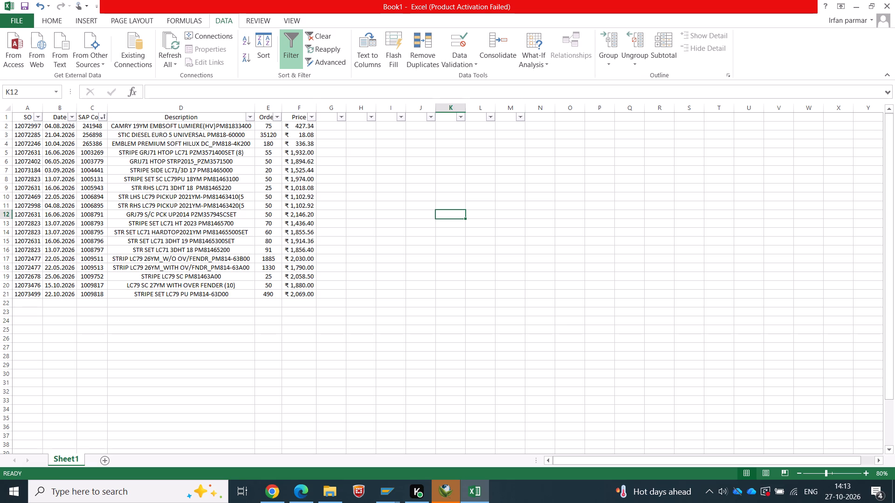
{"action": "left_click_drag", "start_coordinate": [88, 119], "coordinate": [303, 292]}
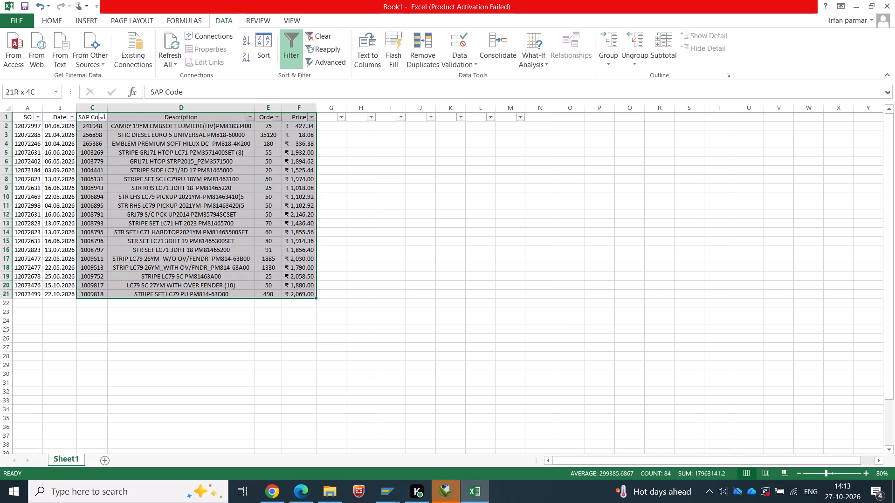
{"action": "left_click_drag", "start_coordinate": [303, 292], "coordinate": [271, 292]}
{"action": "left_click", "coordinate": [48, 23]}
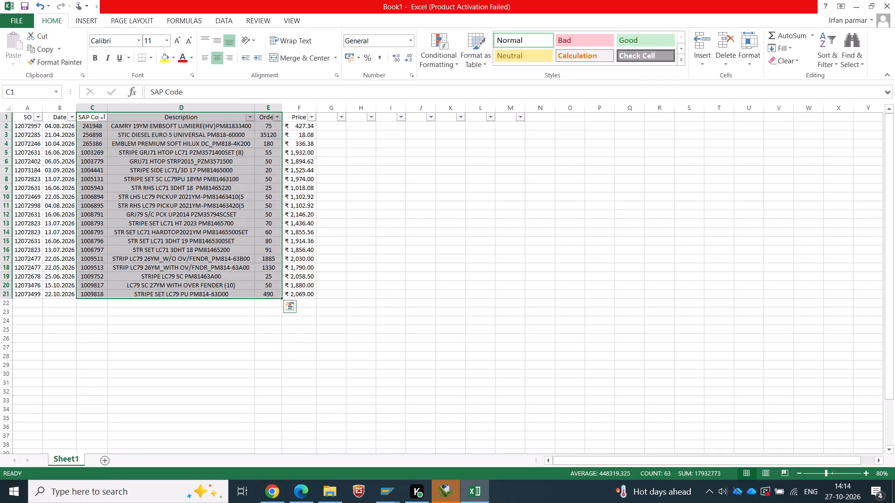
Sum the order quantities in cell E22, directly below the Order column.
{"action": "left_click", "coordinate": [268, 304]}
{"action": "key", "text": "ctrl+alt+equal"}
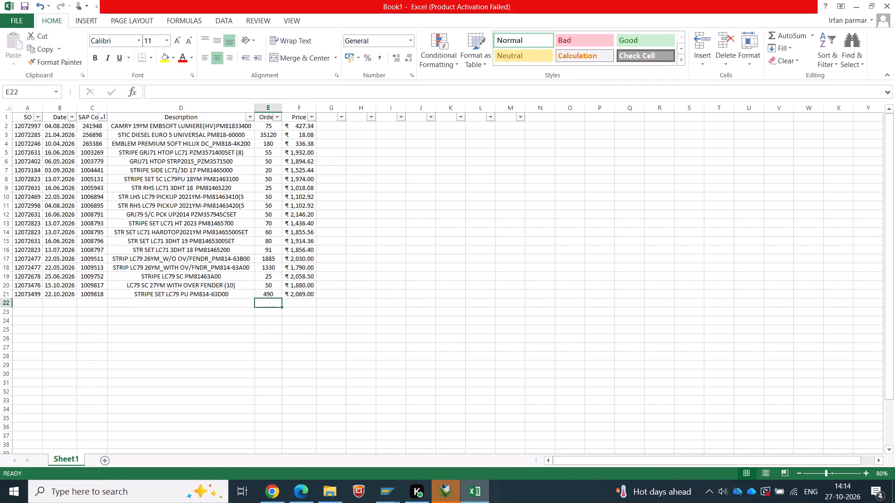
{"action": "key", "text": "alt+equal"}
{"action": "key", "text": "Return"}
Enter a formula in G2 that multiplies the order quantity E2 by the price F2.
{"action": "key", "text": "Right"}
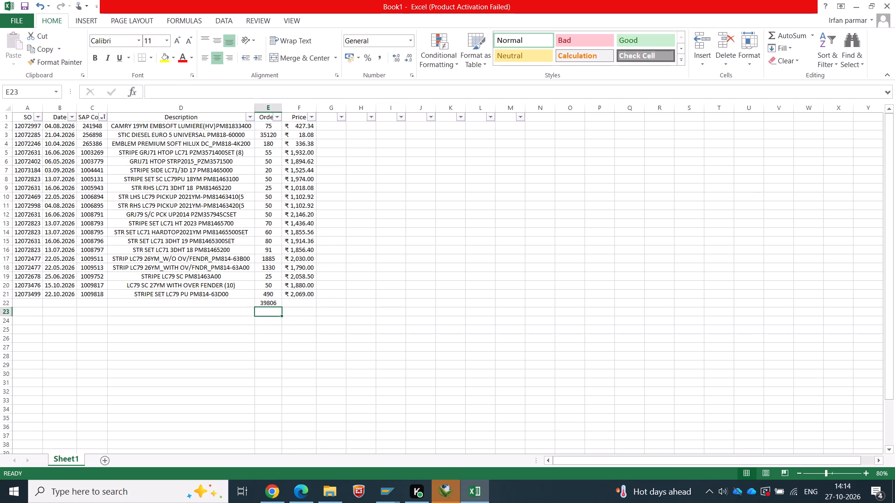
{"action": "key", "text": "Up"}
{"action": "key", "text": "Up"}
{"action": "key", "text": "Up"}
{"action": "key", "text": "Up"}
{"action": "key", "text": "Up"}
{"action": "key", "text": "Up"}
{"action": "key", "text": "Up"}
{"action": "key", "text": "Up"}
{"action": "key", "text": "Up"}
{"action": "key", "text": "Up"}
{"action": "key", "text": "Up"}
{"action": "key", "text": "Up"}
{"action": "key", "text": "Up"}
{"action": "key", "text": "Up"}
{"action": "key", "text": "Up"}
{"action": "key", "text": "Up"}
{"action": "key", "text": "Up"}
{"action": "key", "text": "Up"}
{"action": "key", "text": "Up"}
{"action": "key", "text": "Up"}
{"action": "key", "text": "Right"}
{"action": "key", "text": "Down"}
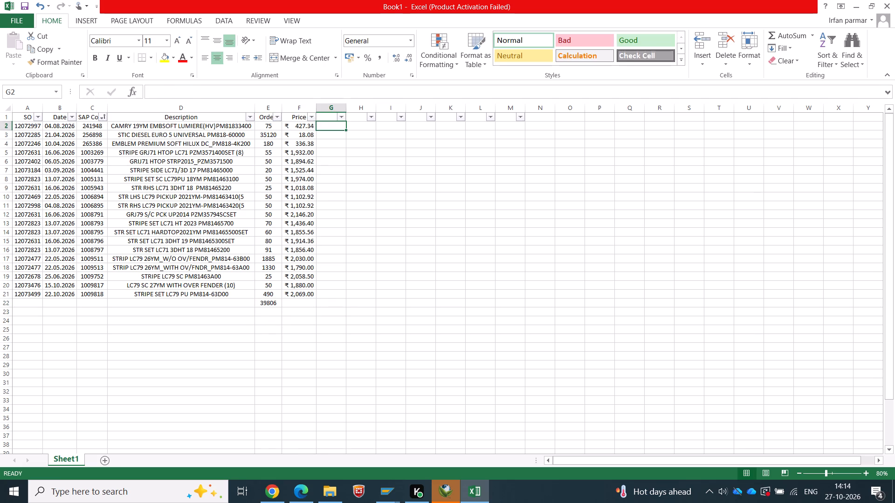
{"action": "key", "text": "plus"}
{"action": "key", "text": "Left"}
{"action": "key", "text": "Left"}
{"action": "key", "text": "asterisk"}
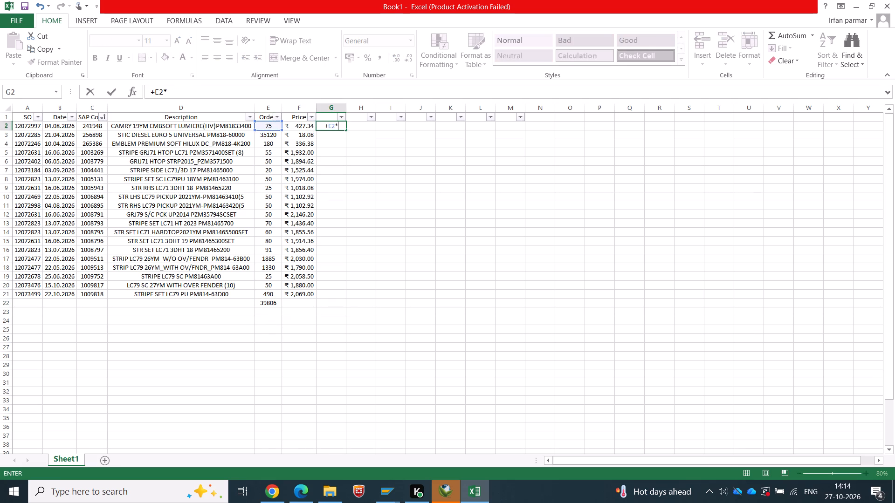
{"action": "key", "text": "Left"}
{"action": "key", "text": "Return"}
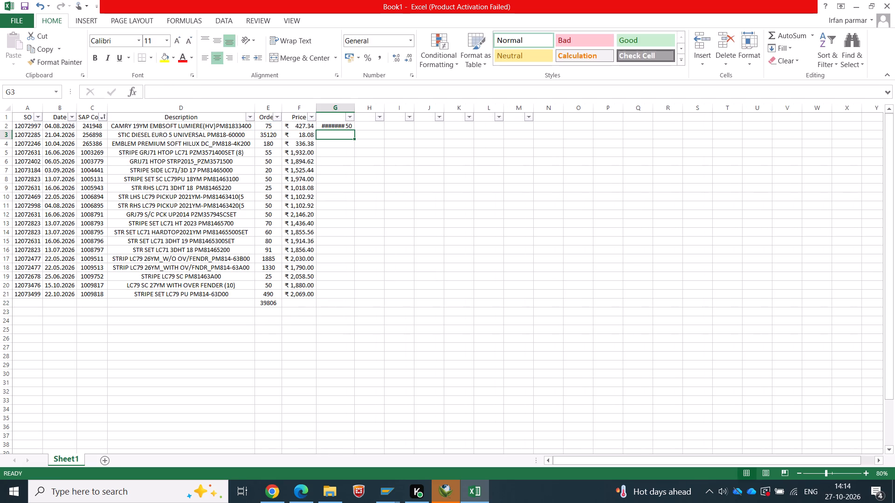
Copy the G2 formula down column G through the last order row, row 21.
{"action": "key", "text": "Up"}
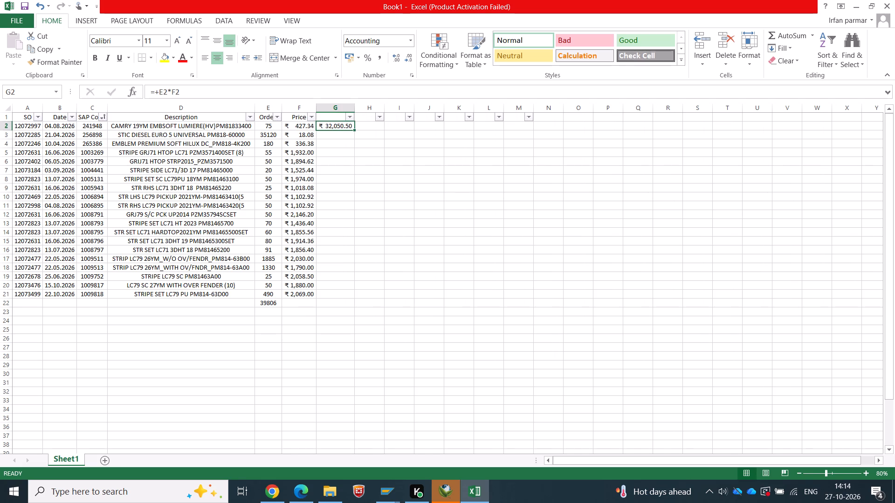
{"action": "key", "text": "ctrl+c"}
{"action": "key", "text": "shift+Down"}
{"action": "key", "text": "shift+Down"}
{"action": "key", "text": "shift+Down"}
{"action": "key", "text": "shift+Down"}
{"action": "key", "text": "shift+Down"}
{"action": "key", "text": "shift+Down"}
{"action": "key", "text": "shift+Down"}
{"action": "key", "text": "shift+Down"}
{"action": "key", "text": "shift+Down"}
{"action": "key", "text": "shift+Down"}
{"action": "key", "text": "shift+Down"}
{"action": "key", "text": "shift+Down"}
{"action": "key", "text": "shift+Down"}
{"action": "key", "text": "shift+Down"}
{"action": "key", "text": "shift+Down"}
{"action": "key", "text": "shift+Down"}
{"action": "key", "text": "shift+Down"}
{"action": "key", "text": "shift+Down"}
{"action": "key", "text": "shift+Down"}
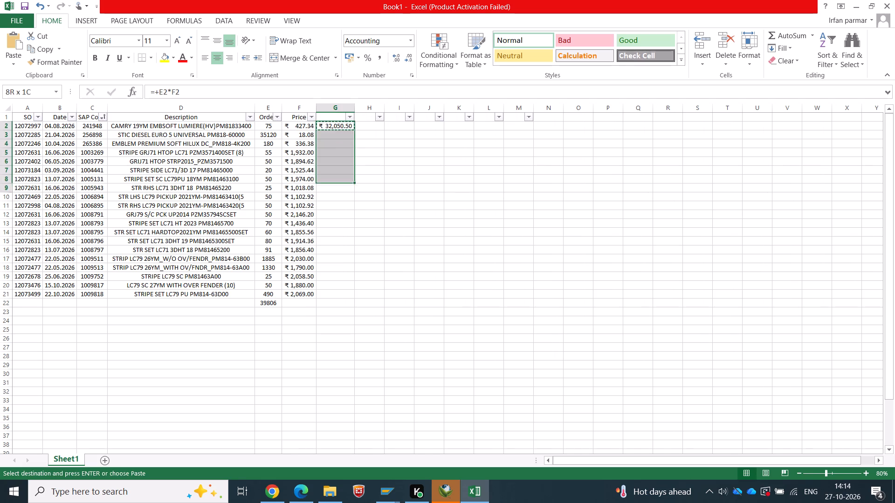
{"action": "key", "text": "Return"}
Sum the line amounts of column G in cell G22.
{"action": "key", "text": "Down"}
{"action": "key", "text": "Down"}
{"action": "key", "text": "Down"}
{"action": "key", "text": "Down"}
{"action": "key", "text": "Down"}
{"action": "key", "text": "Down"}
{"action": "key", "text": "Down"}
{"action": "key", "text": "Down"}
{"action": "key", "text": "Down"}
{"action": "key", "text": "Down"}
{"action": "key", "text": "Down"}
{"action": "key", "text": "Down"}
{"action": "key", "text": "Down"}
{"action": "key", "text": "Down"}
{"action": "key", "text": "Down"}
{"action": "key", "text": "Down"}
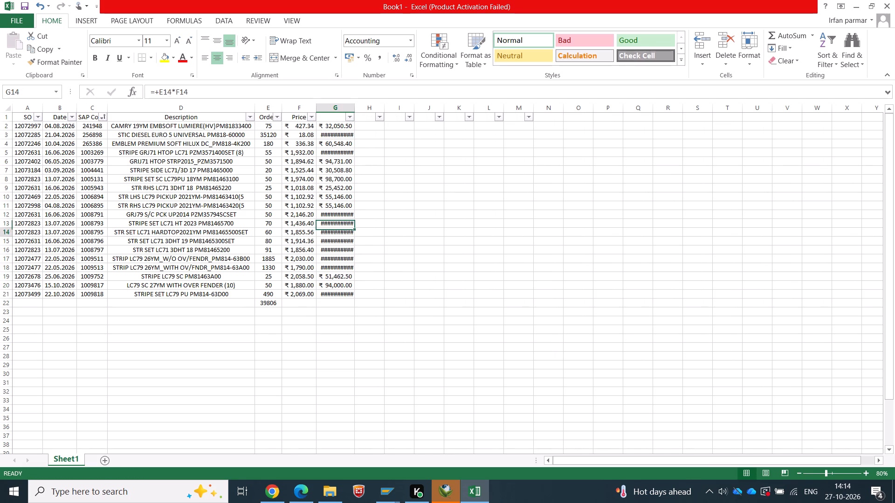
{"action": "key", "text": "Down"}
{"action": "key", "text": "Down"}
{"action": "key", "text": "Down"}
{"action": "key", "text": "Down"}
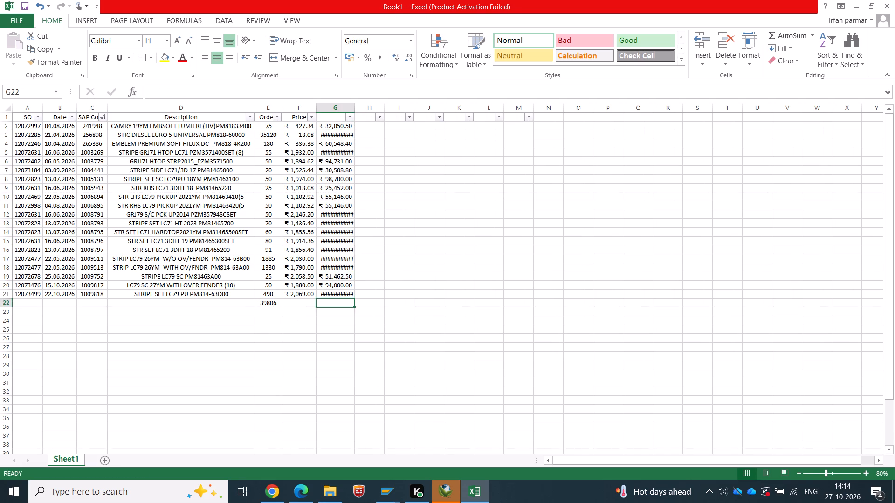
{"action": "key", "text": "alt+equal"}
{"action": "key", "text": "Return"}
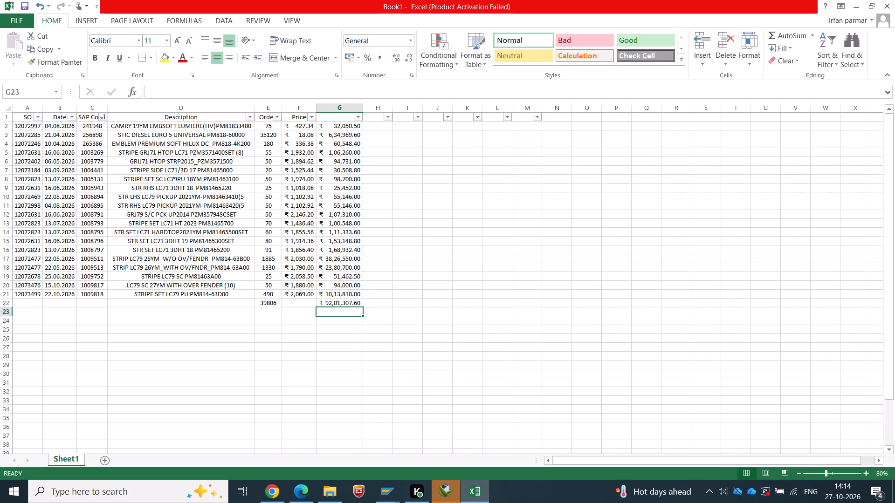
Apply all borders to the whole table, including the totals row, A1:G22.
{"action": "left_click_drag", "start_coordinate": [350, 304], "coordinate": [0, 111]}
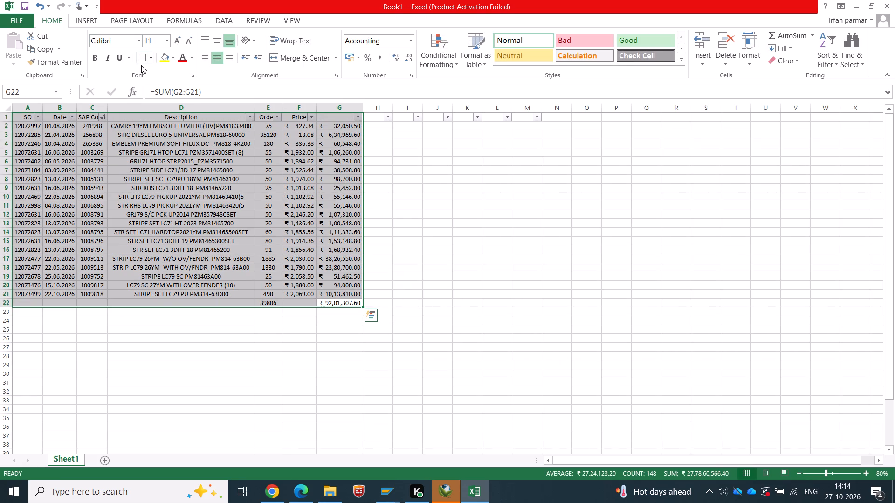
{"action": "left_click", "coordinate": [151, 58]}
{"action": "left_click", "coordinate": [163, 156]}
{"action": "left_click", "coordinate": [237, 163]}
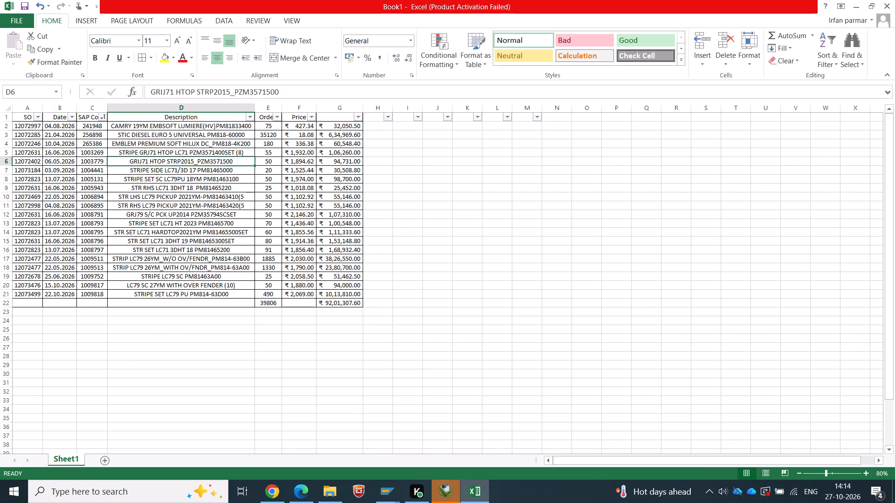
Enter the header "Total" in cell G1.
{"action": "left_click", "coordinate": [337, 116]}
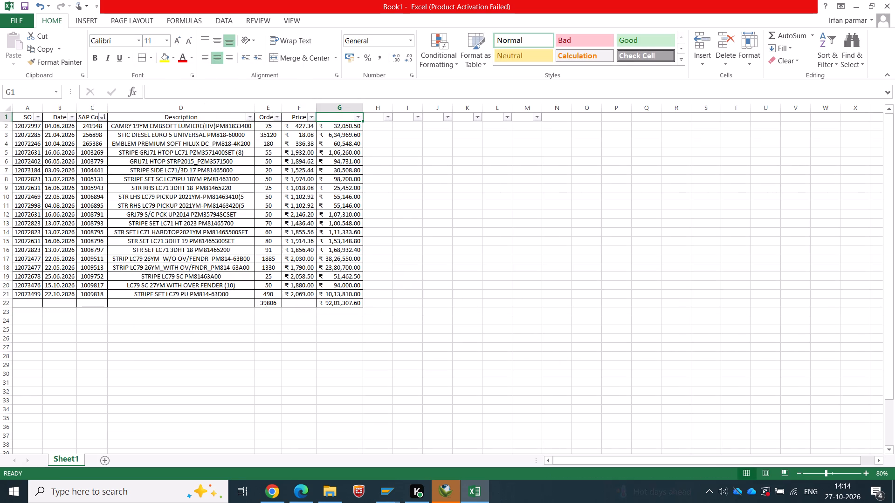
{"action": "type", "text": "Total"}
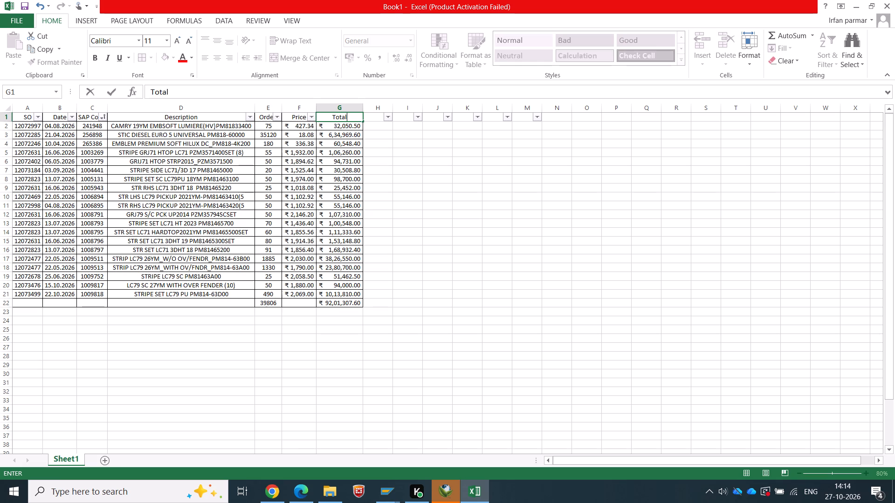
{"action": "left_click", "coordinate": [388, 180]}
{"action": "left_click", "coordinate": [342, 116]}
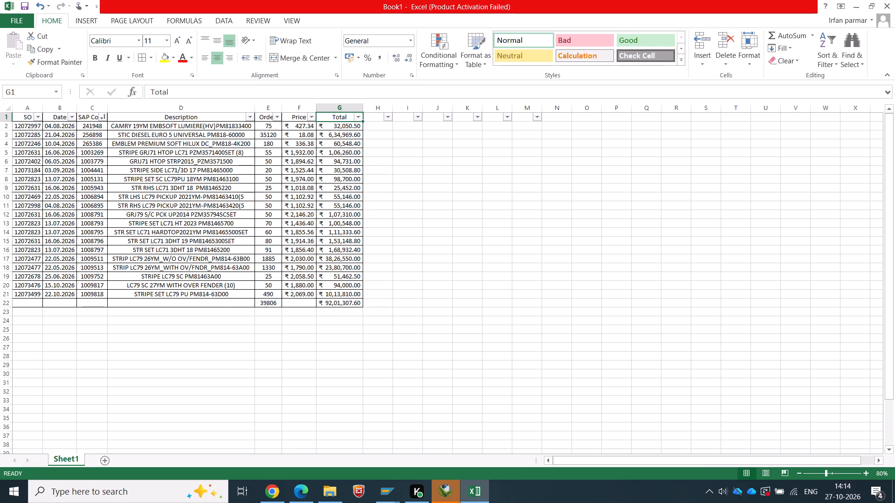
Sort the table by the SAP Code column from smallest to largest again.
{"action": "left_click", "coordinate": [110, 118]}
{"action": "left_click", "coordinate": [101, 119]}
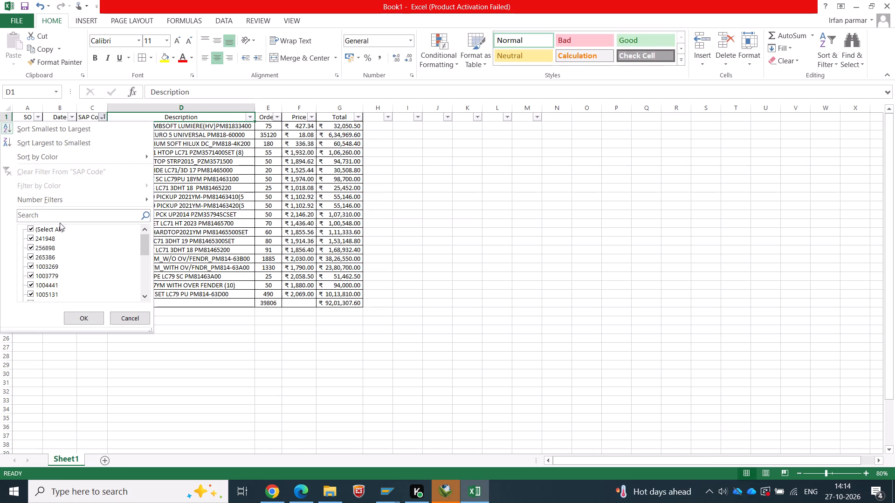
{"action": "left_click", "coordinate": [48, 127]}
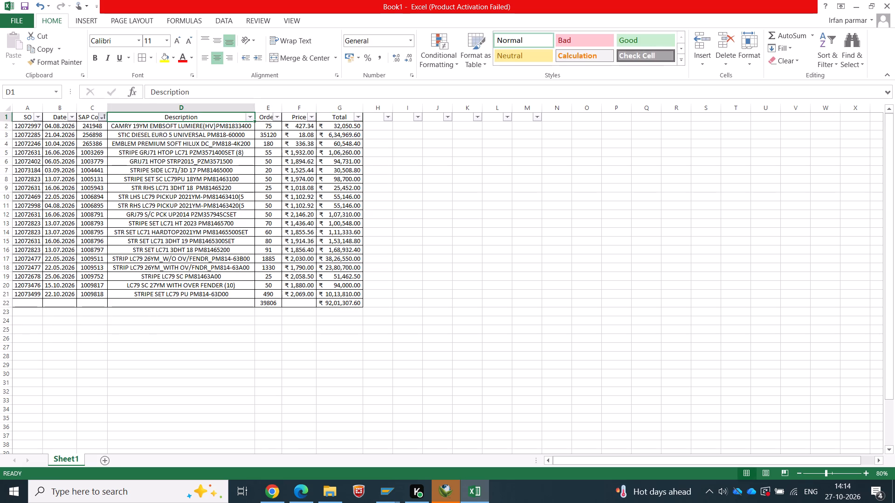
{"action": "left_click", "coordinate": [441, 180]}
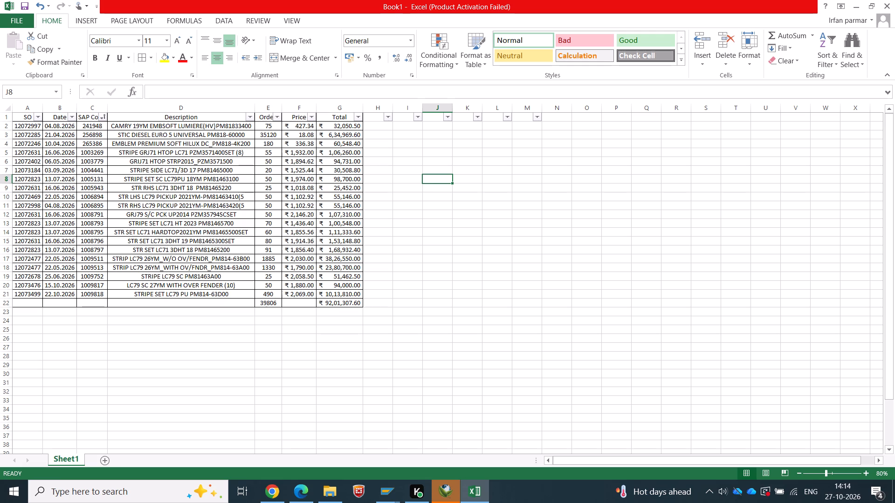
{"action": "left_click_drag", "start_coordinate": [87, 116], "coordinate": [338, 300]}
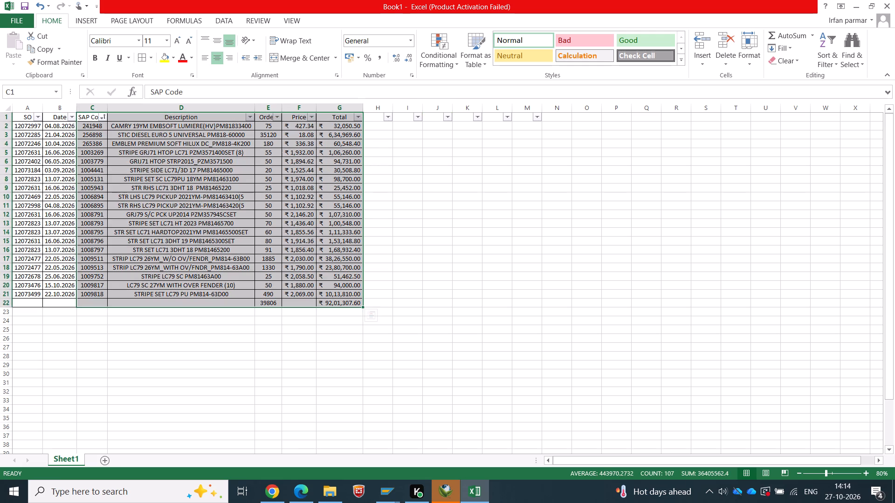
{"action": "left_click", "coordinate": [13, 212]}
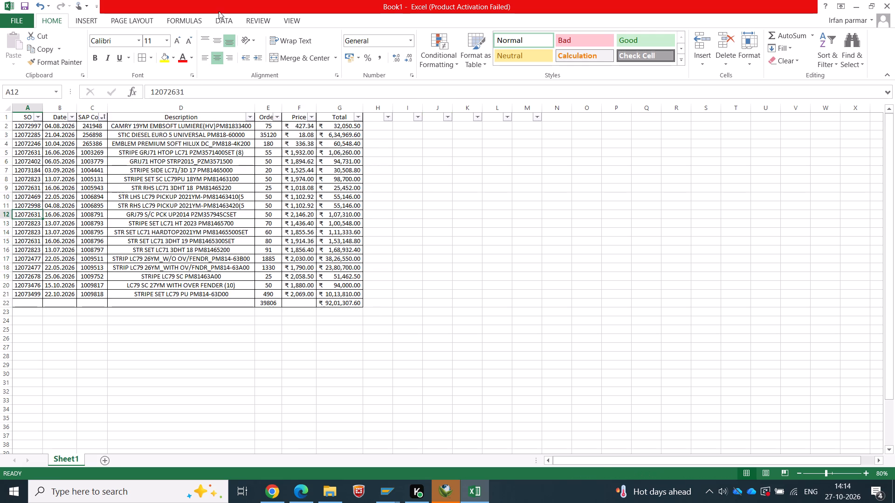
Remove the filter from the table's header row.
{"action": "left_click", "coordinate": [226, 22]}
{"action": "left_click", "coordinate": [282, 54]}
{"action": "left_click", "coordinate": [374, 189]}
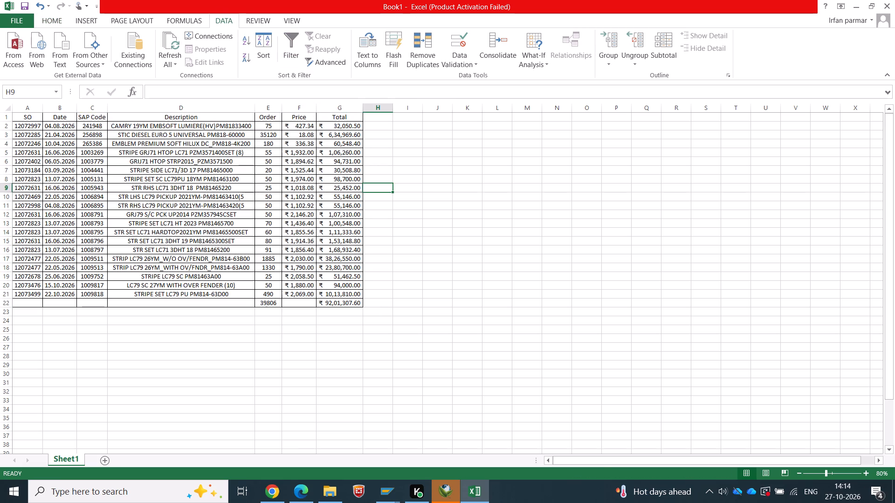
Make the headers in C1:G1 and the totals in E22:G22 bold.
{"action": "left_click_drag", "start_coordinate": [86, 119], "coordinate": [349, 109]}
{"action": "left_click", "coordinate": [44, 17]}
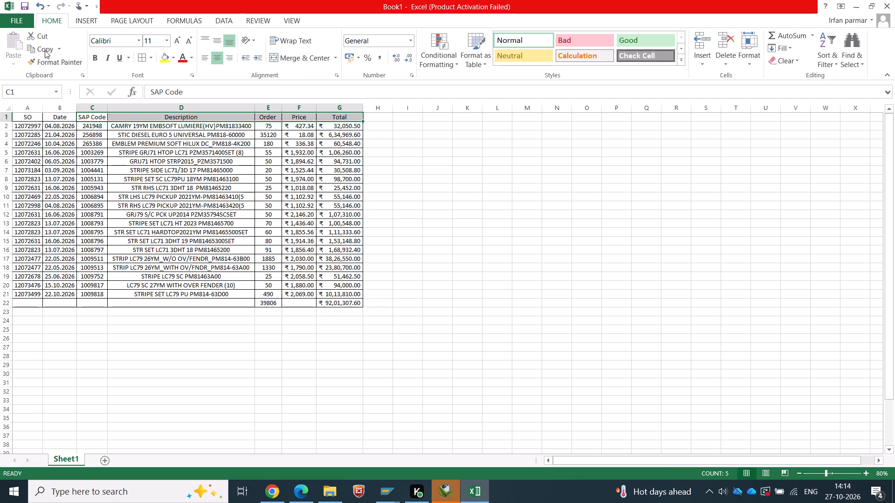
{"action": "left_click", "coordinate": [95, 54]}
{"action": "left_click_drag", "start_coordinate": [262, 305], "coordinate": [354, 307]}
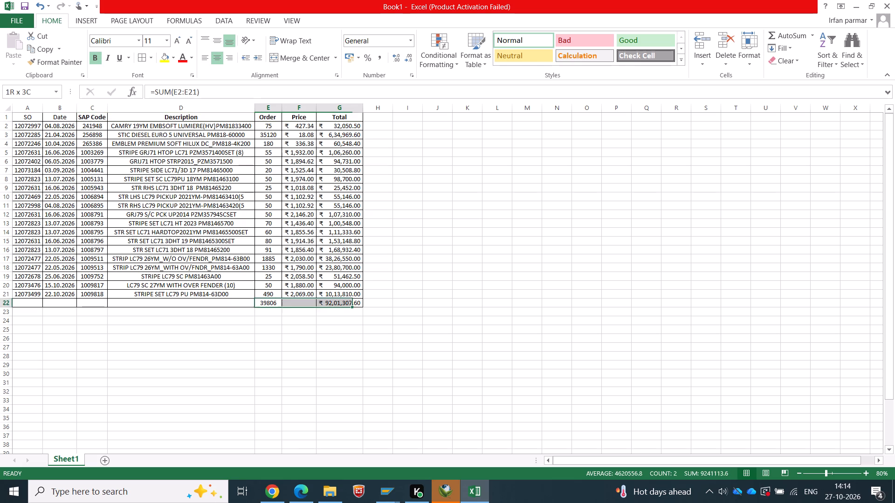
{"action": "left_click_drag", "start_coordinate": [354, 307], "coordinate": [353, 303]}
{"action": "left_click", "coordinate": [94, 58]}
Select the table from the SAP Code header to the grand total, C1:G22.
{"action": "left_click_drag", "start_coordinate": [90, 116], "coordinate": [350, 303]}
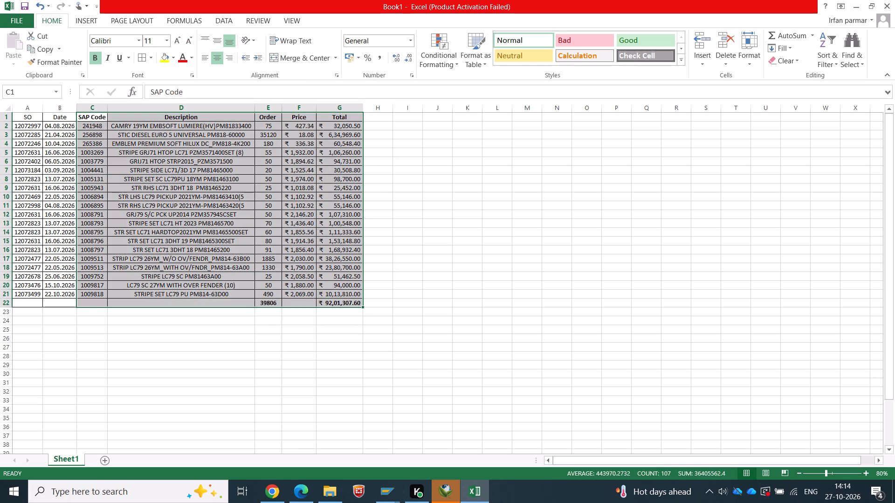
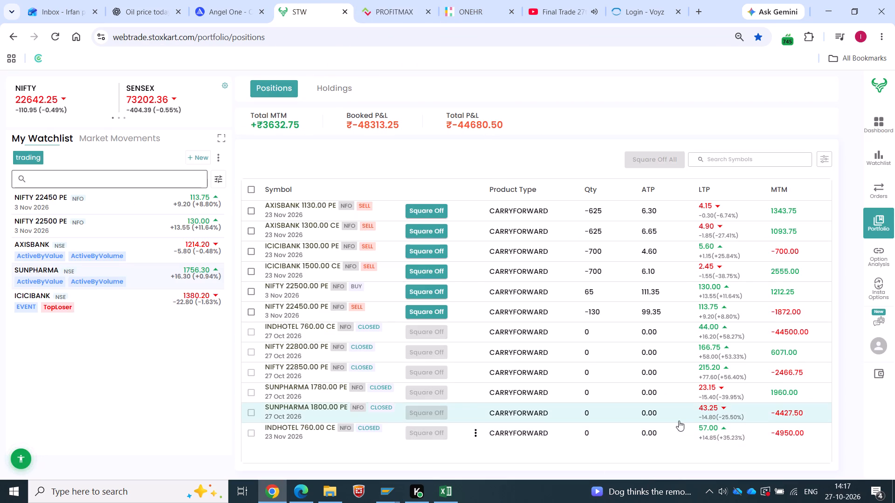
In the Stoxkart portfolio positions, examine the details of the closed SUNPHARMA 1800.00 PE and SUNPHARMA 1780.00 PE positions.
{"action": "left_click", "coordinate": [290, 413]}
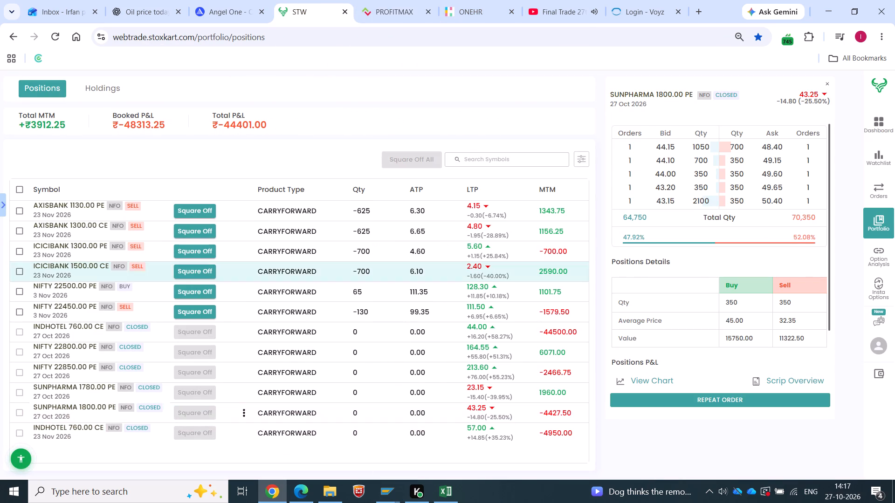
{"action": "scroll", "coordinate": [646, 226], "scroll_direction": "up", "scroll_amount": 3}
{"action": "left_click", "coordinate": [72, 400]}
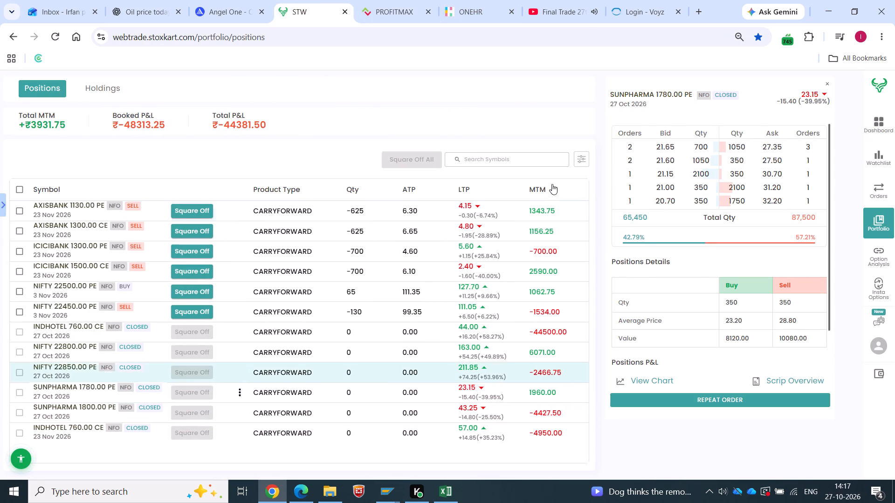
Close the SUNPHARMA 1780.00 PE position details and review the portfolio positions with their prices and MTM.
{"action": "scroll", "coordinate": [560, 187], "scroll_direction": "up", "scroll_amount": 6}
{"action": "left_click", "coordinate": [827, 84]}
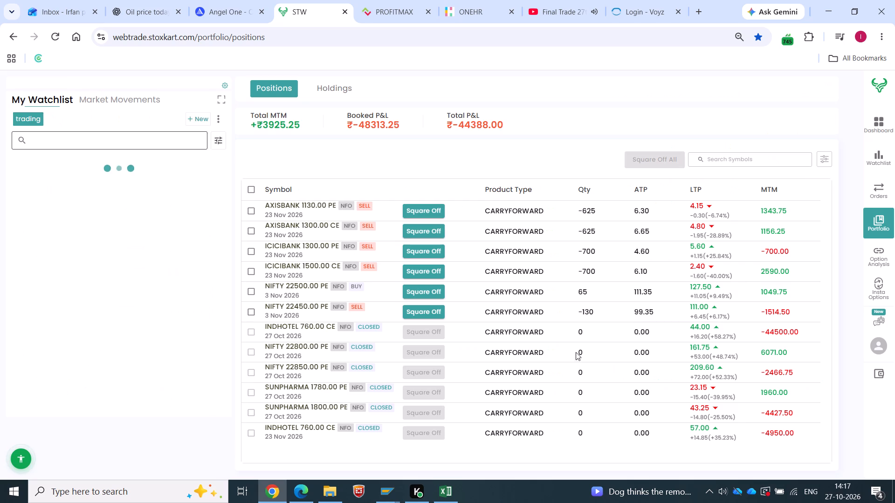
{"action": "scroll", "coordinate": [400, 371], "scroll_direction": "up", "scroll_amount": 8}
{"action": "scroll", "coordinate": [404, 366], "scroll_direction": "down", "scroll_amount": 6}
{"action": "scroll", "coordinate": [404, 364], "scroll_direction": "up", "scroll_amount": 4}
{"action": "scroll", "coordinate": [404, 364], "scroll_direction": "down", "scroll_amount": 6}
{"action": "scroll", "coordinate": [400, 355], "scroll_direction": "up", "scroll_amount": 6}
{"action": "scroll", "coordinate": [399, 354], "scroll_direction": "down", "scroll_amount": 6}
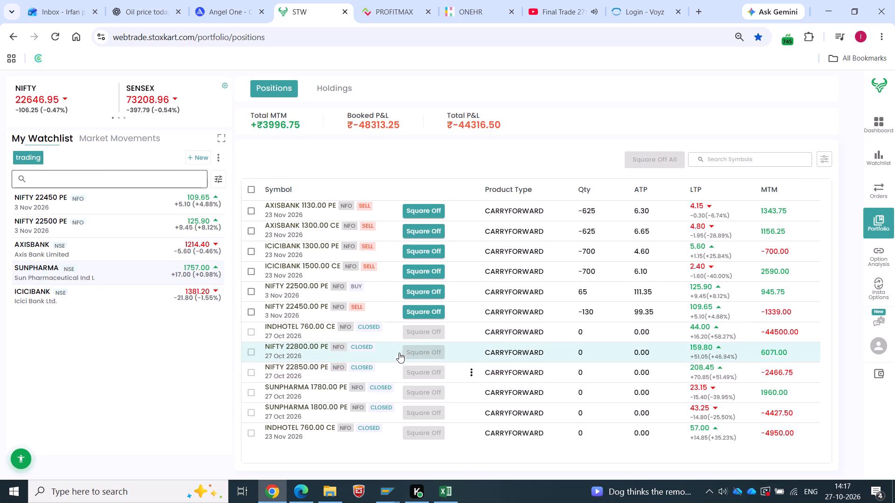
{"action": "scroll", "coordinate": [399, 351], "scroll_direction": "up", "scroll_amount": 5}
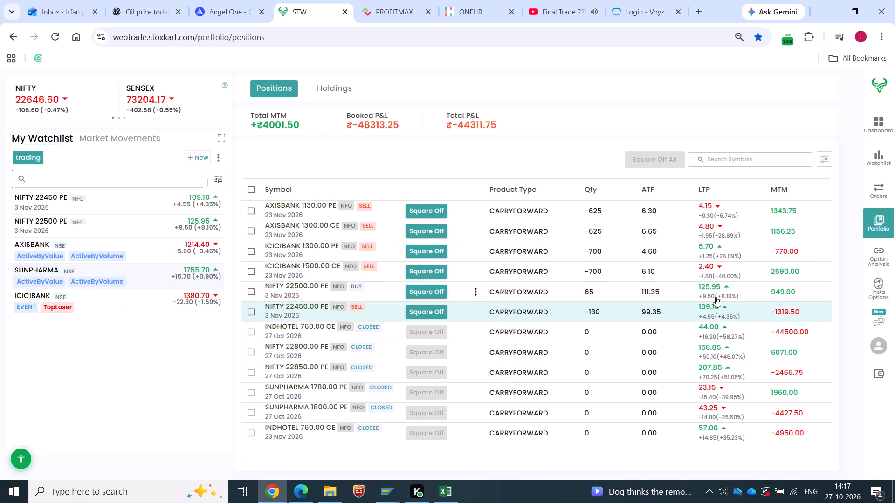